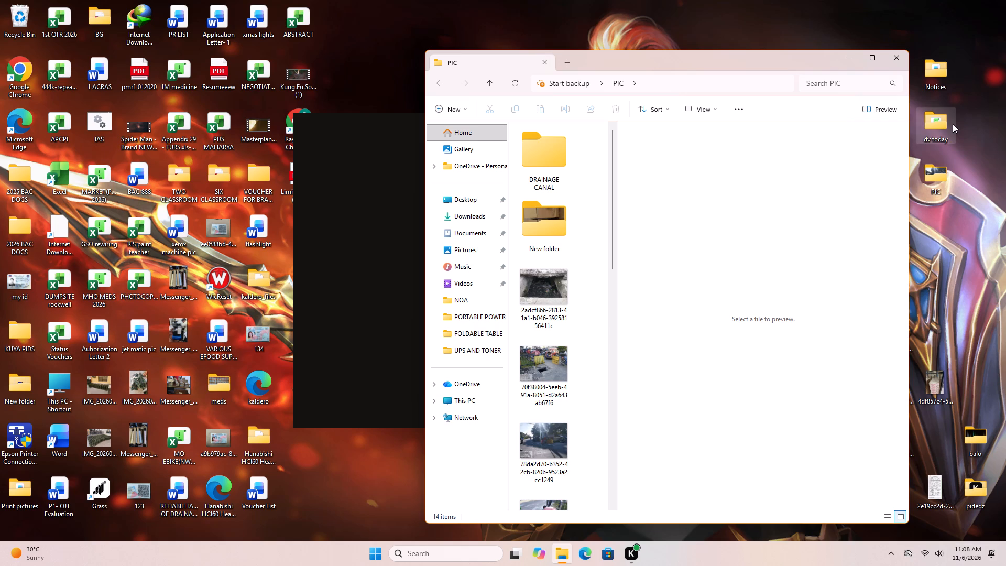
Open the PAINT workbook from dv today > MAYORS OFFICE > PAINT and minimize the two folder windows covering it.
double_click(921, 128)
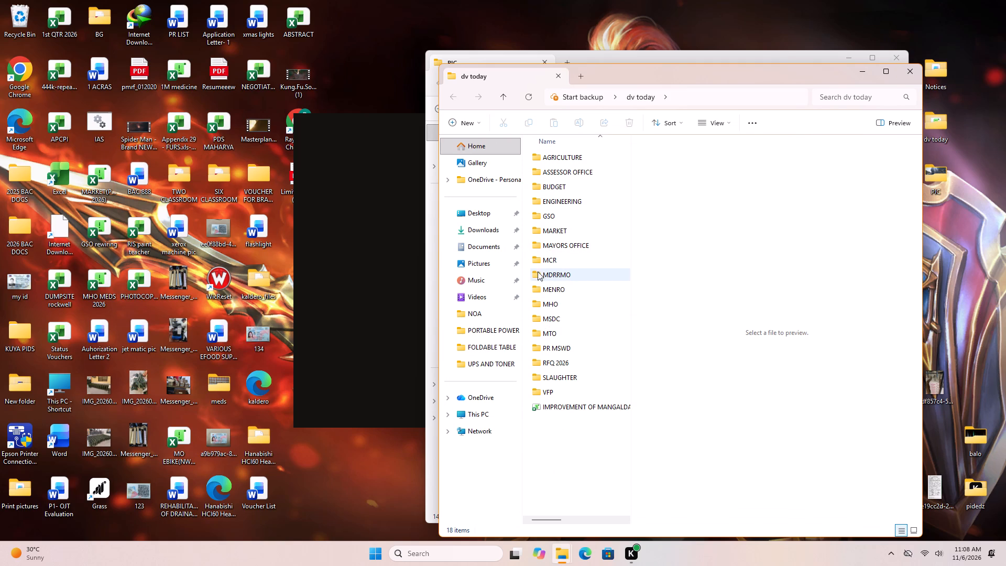
double_click(566, 247)
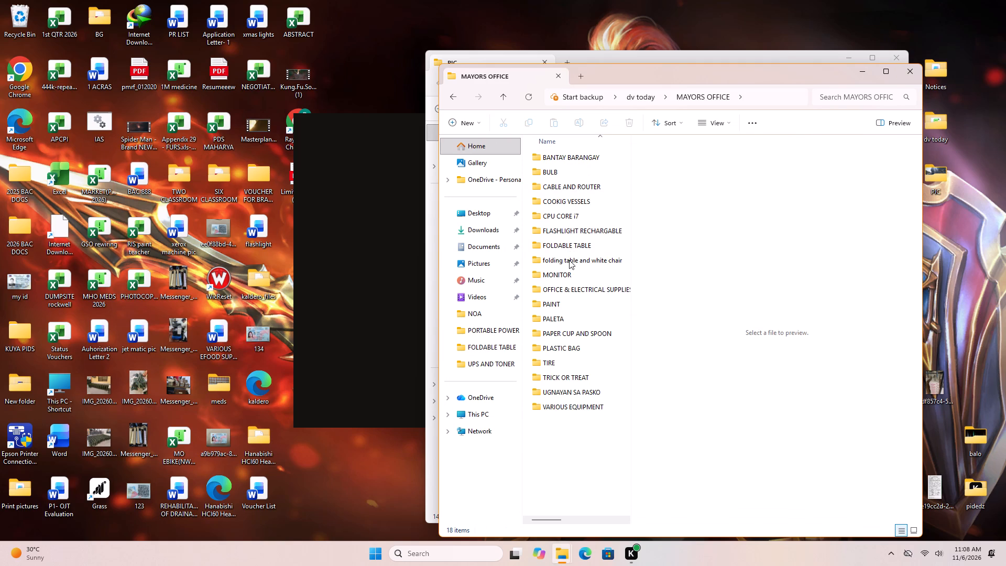
double_click(558, 304)
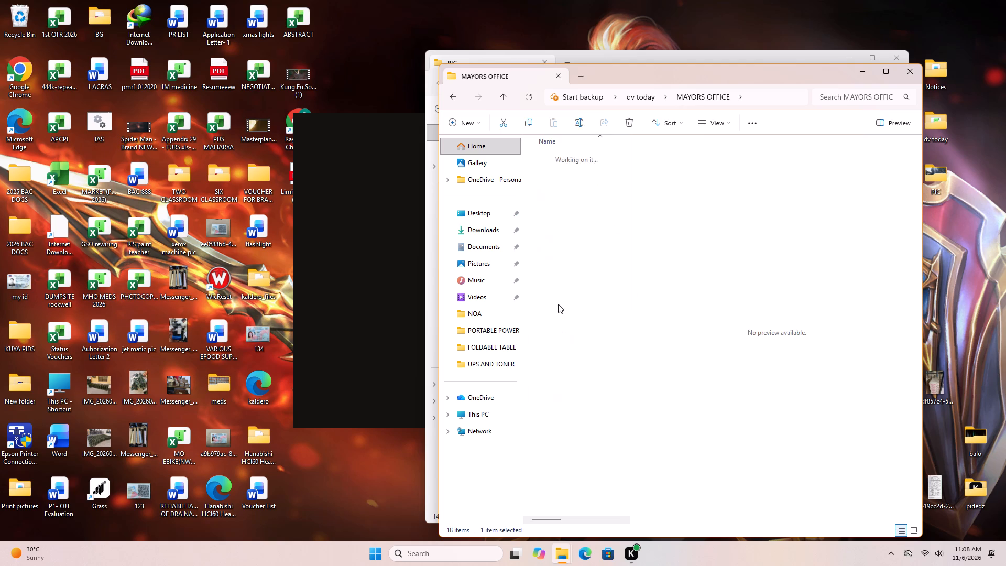
click(560, 177)
click(560, 177)
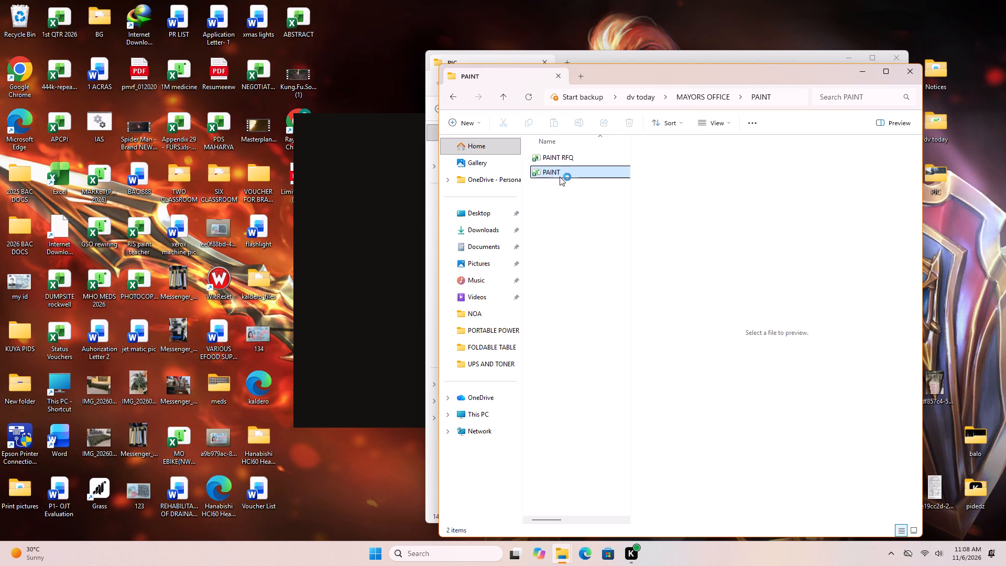
click(863, 70)
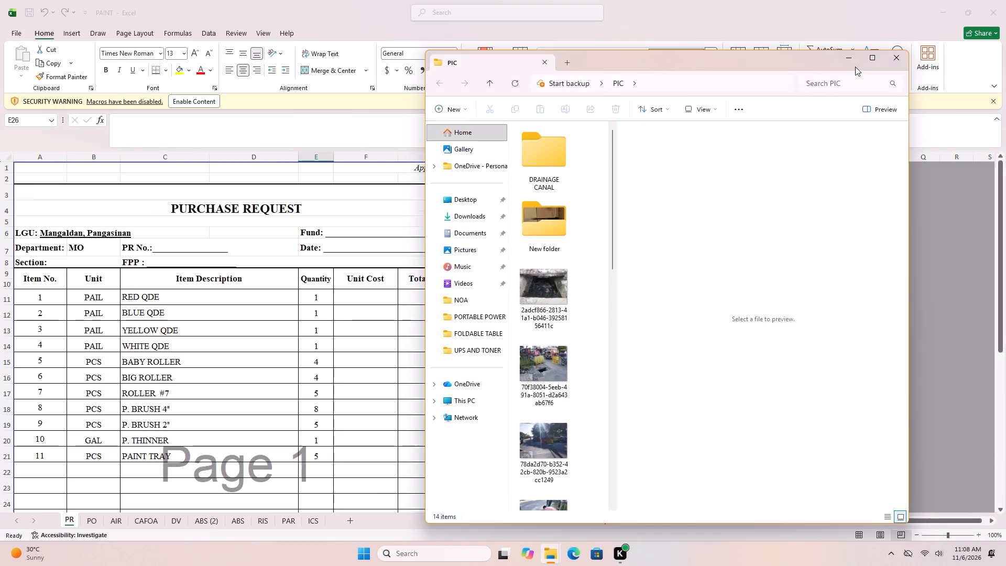
click(852, 60)
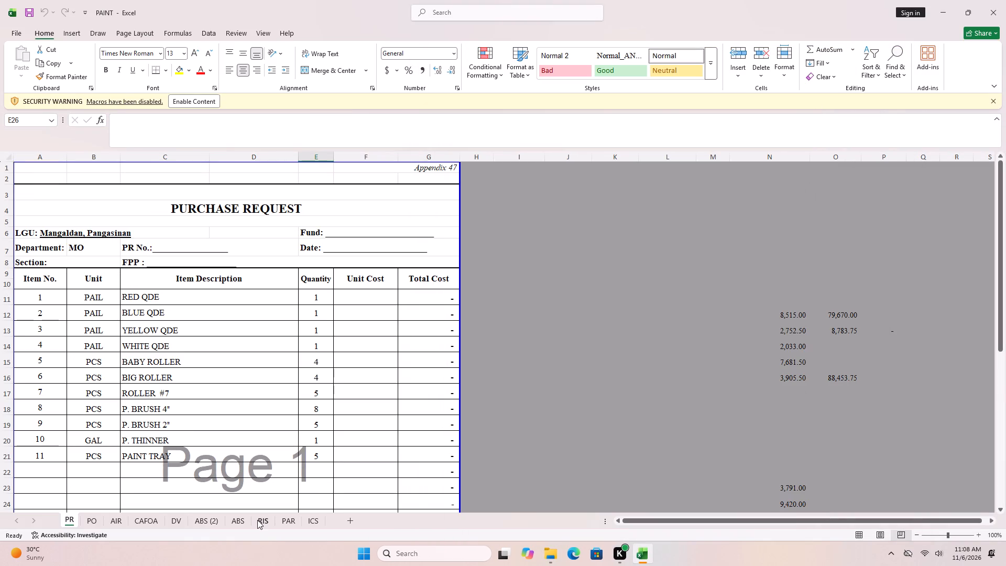
Look over the item list on the purchase request sheet.
scroll(177, 527, down, 1)
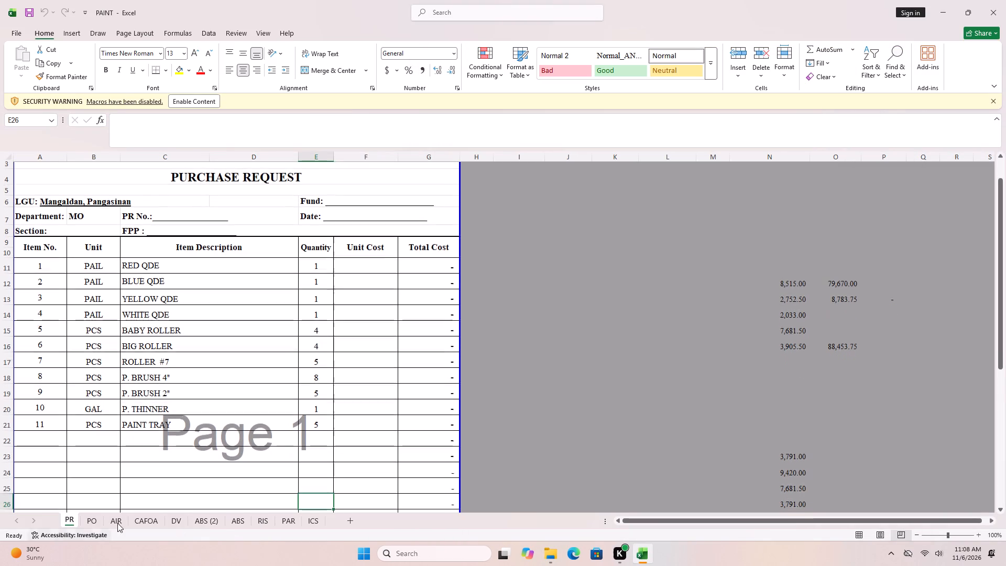
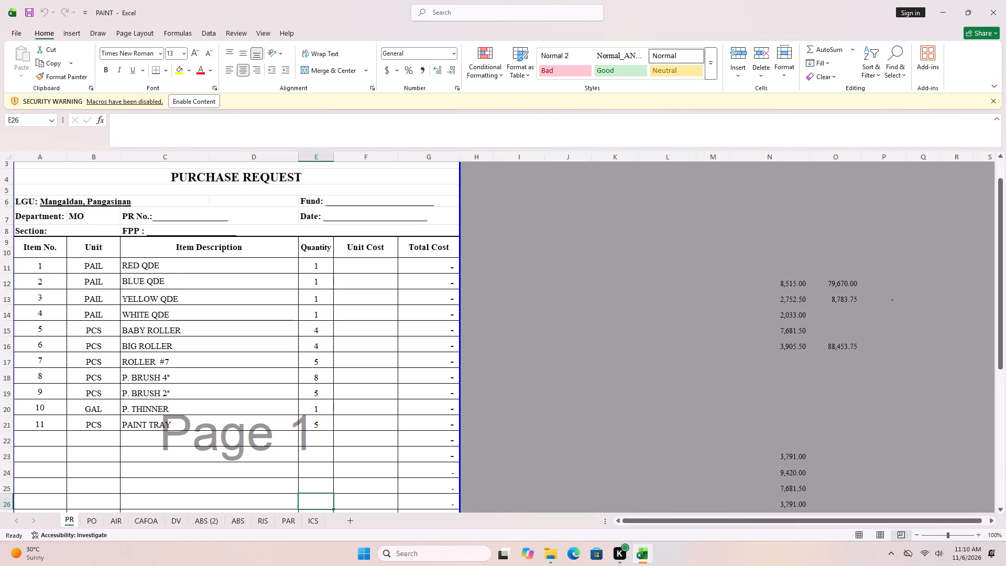
Enter 3120 in each of cells I11, I12 and I13, alongside the red, blue and yellow QDE items.
click(505, 270)
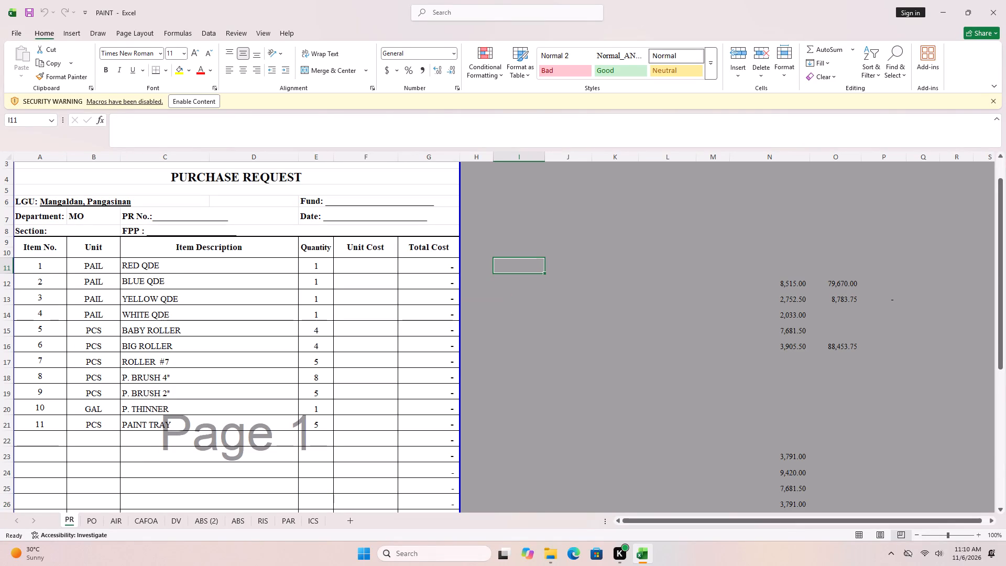
text(3120)
key(Return)
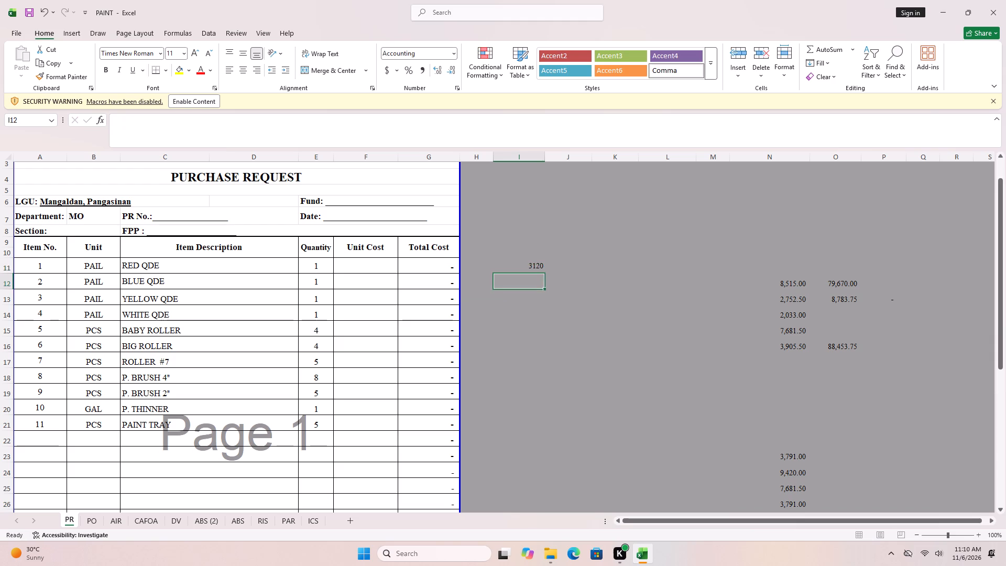
text(3120)
key(Return)
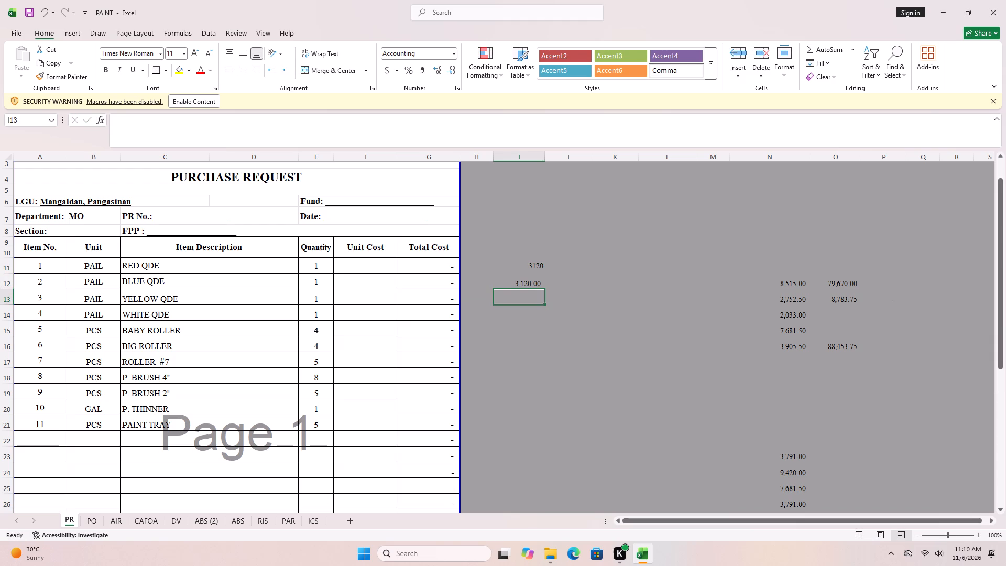
text(3120)
key(Return)
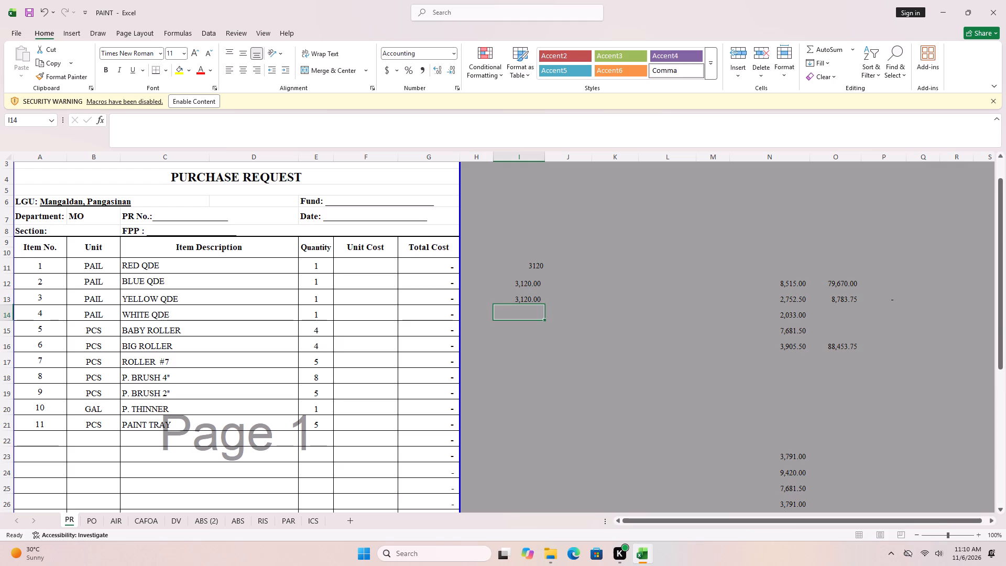
Enter 260, 320, 800 and 500 down cells I14 to I17.
text(260)
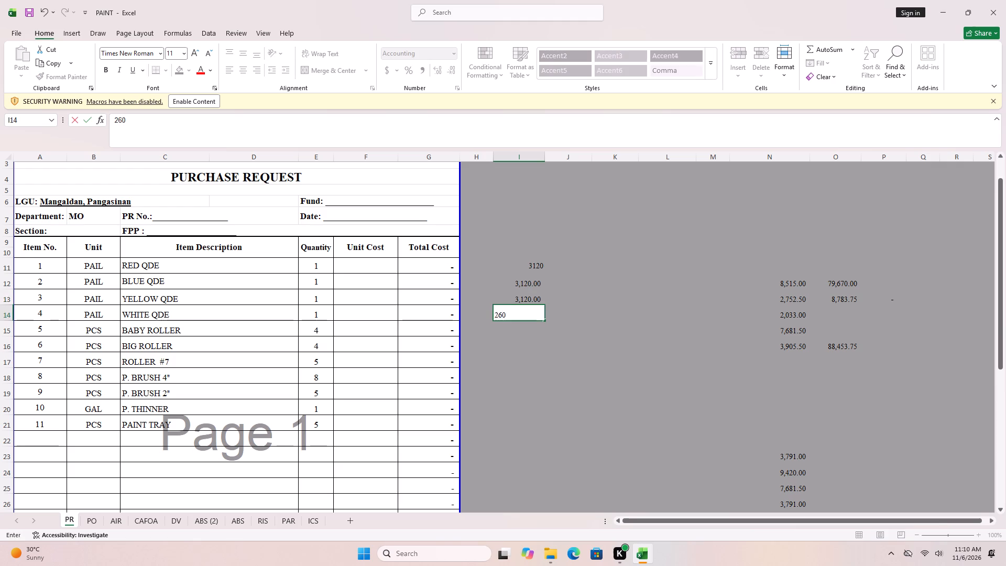
key(Return)
text(320)
key(Return)
text(800)
key(Return)
text(500)
key(Return)
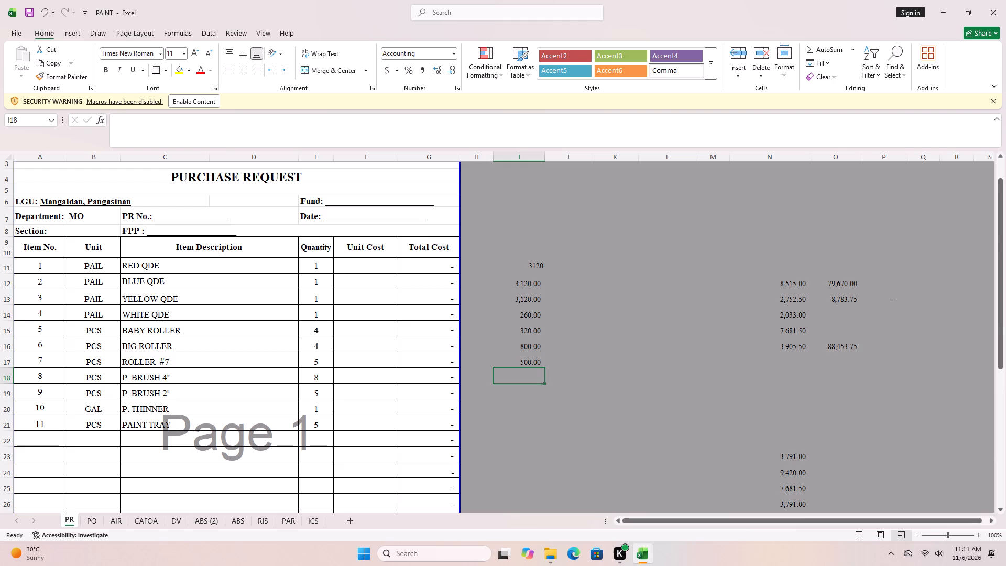
Enter 800 in I18 for the 4-inch paint brush and 520 in I20 for the paint thinner, skipping I19.
text(800)
key(Return)
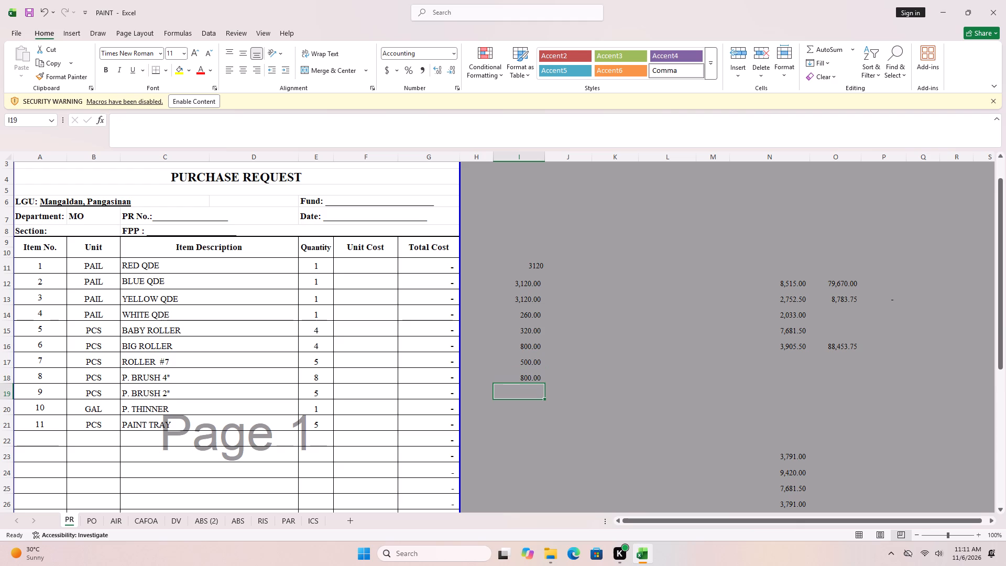
key(Down)
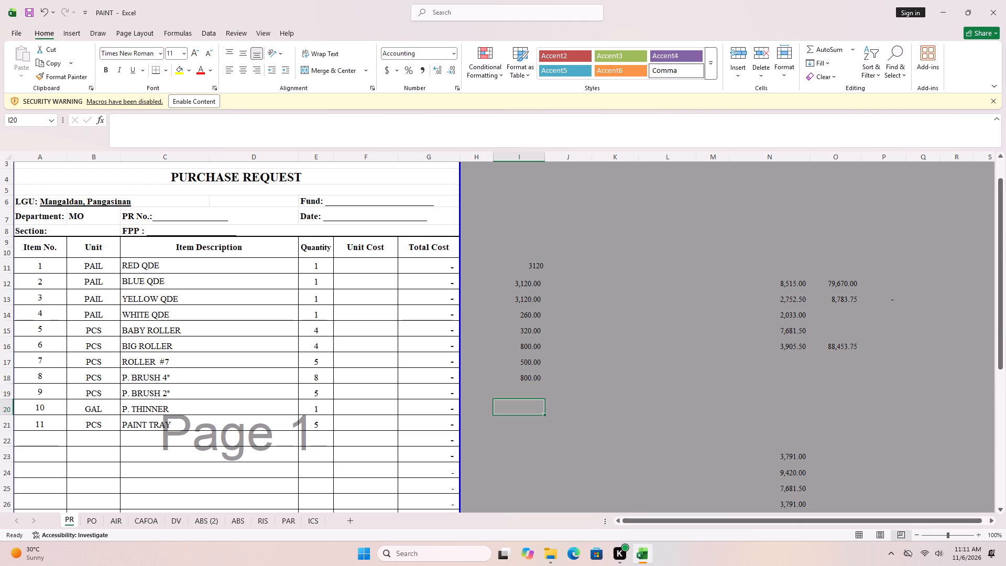
text(520)
key(Return)
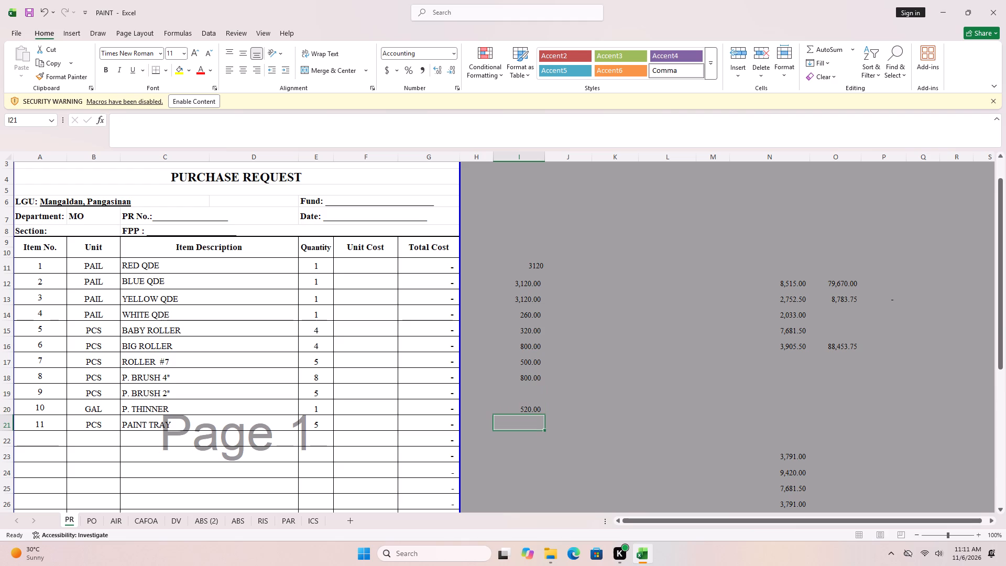
Fill cell I12 up into I11 so the red QDE amount takes the same value and number format.
key(Up)
key(Up)
key(Up)
key(Up)
key(Up)
key(Up)
key(Up)
key(Up)
key(Up)
key(Up)
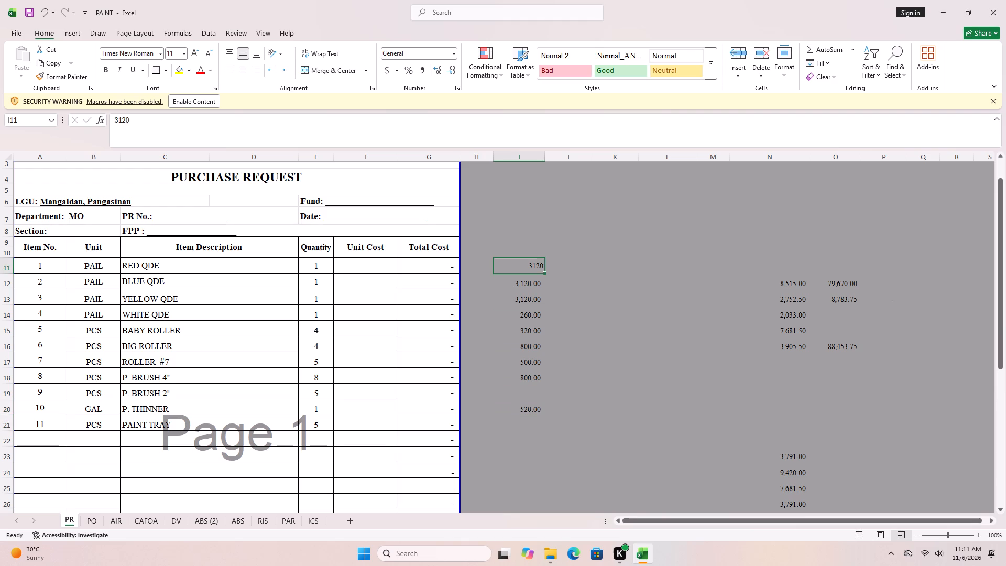
click(519, 282)
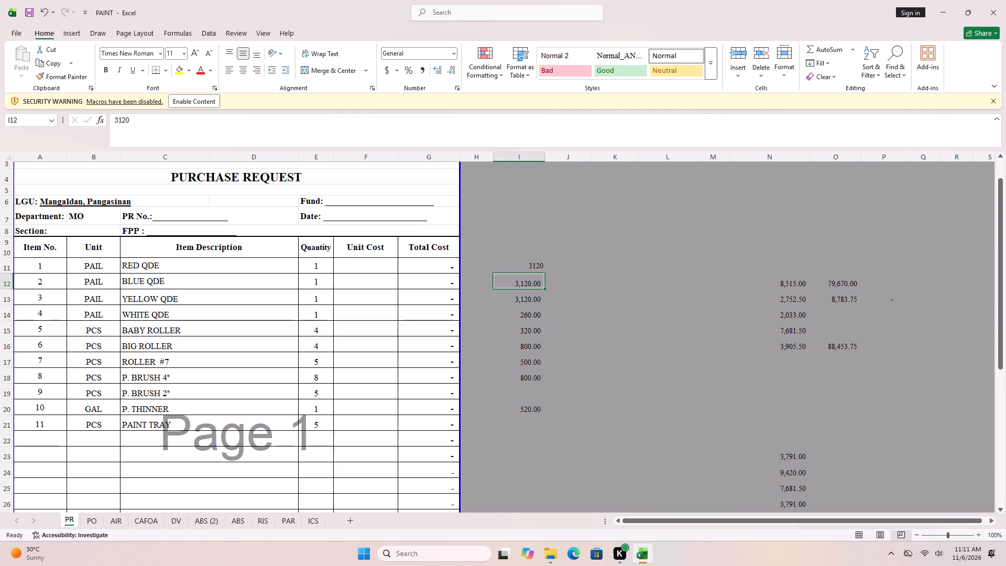
drag(544, 289, 541, 260)
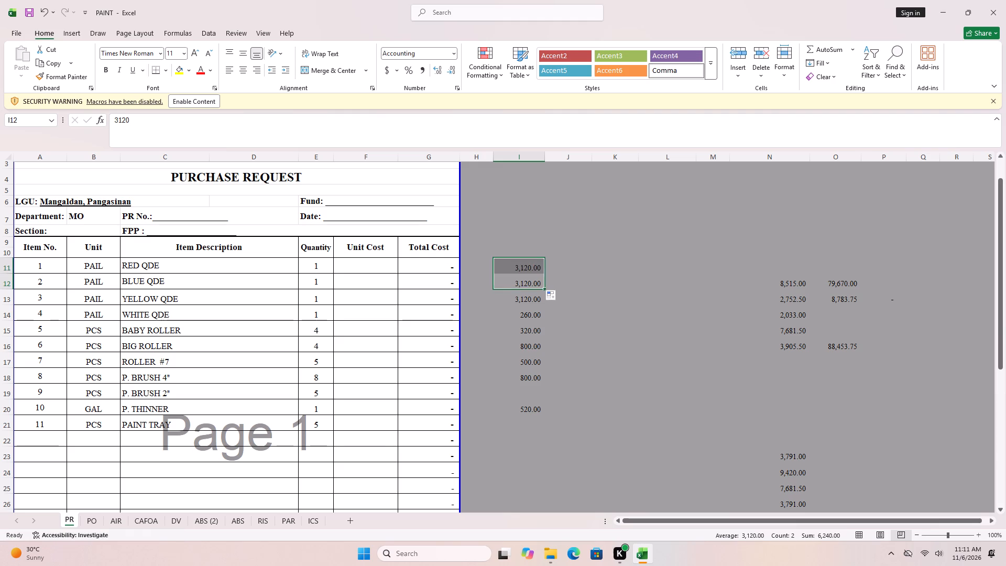
click(565, 290)
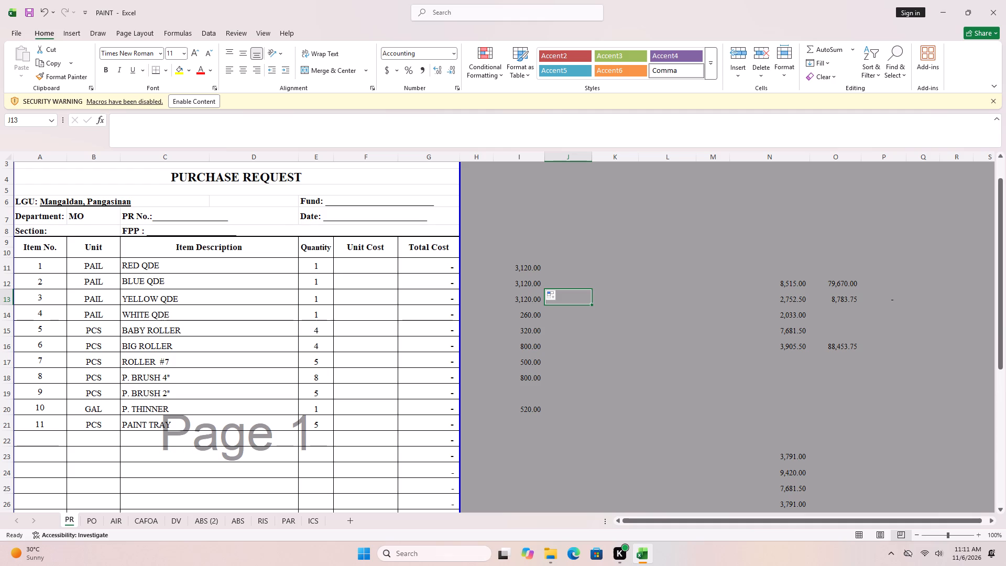
Correct the amounts for white QDE, baby roller and big roller in I14 to I16 to 3120, 260 and 320.
click(524, 313)
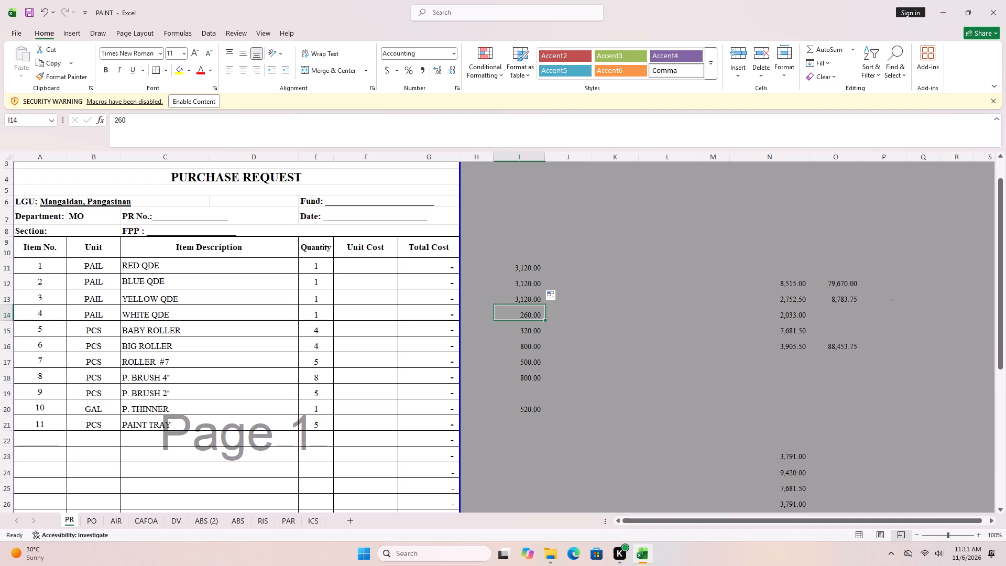
text(3120)
key(Return)
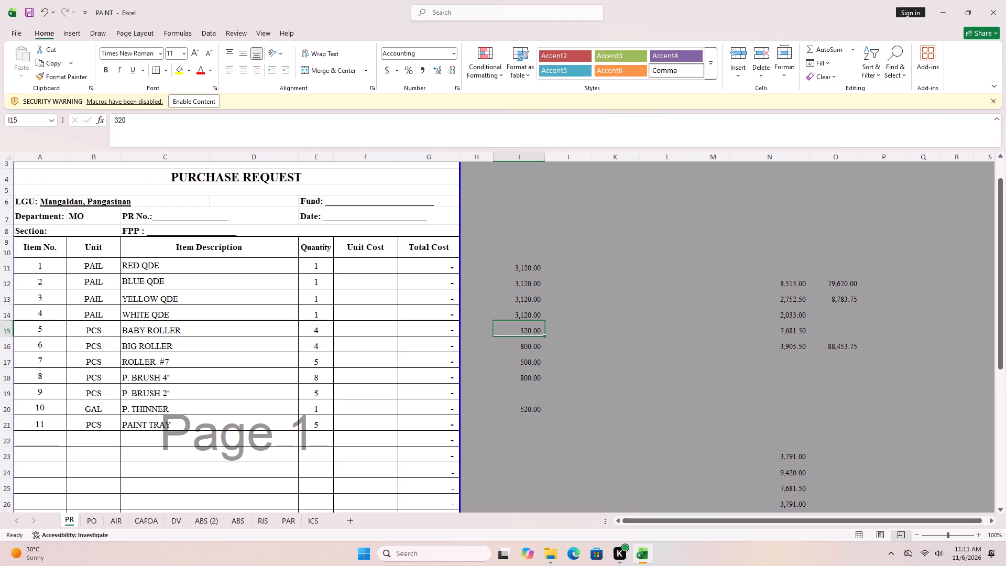
text(260)
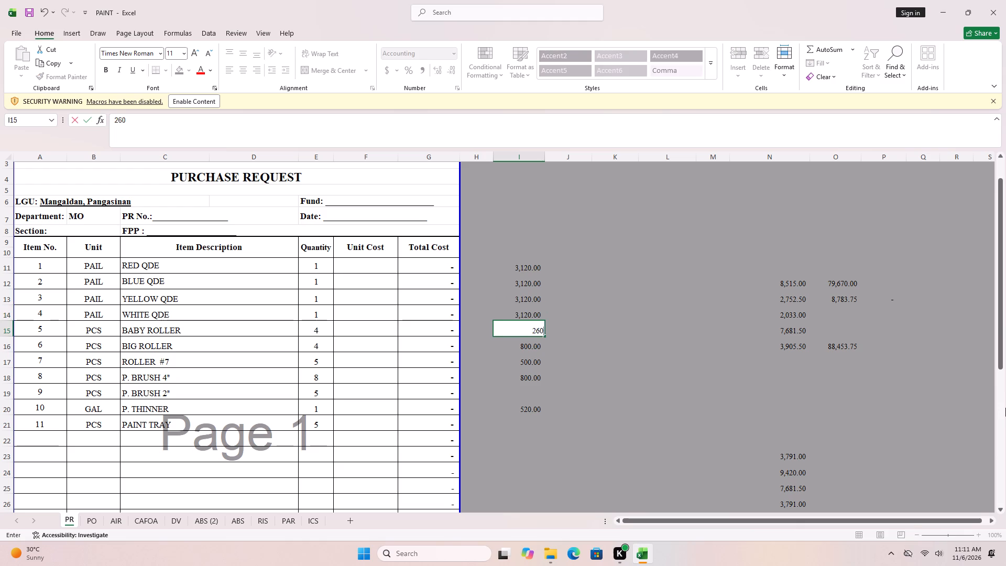
key(Return)
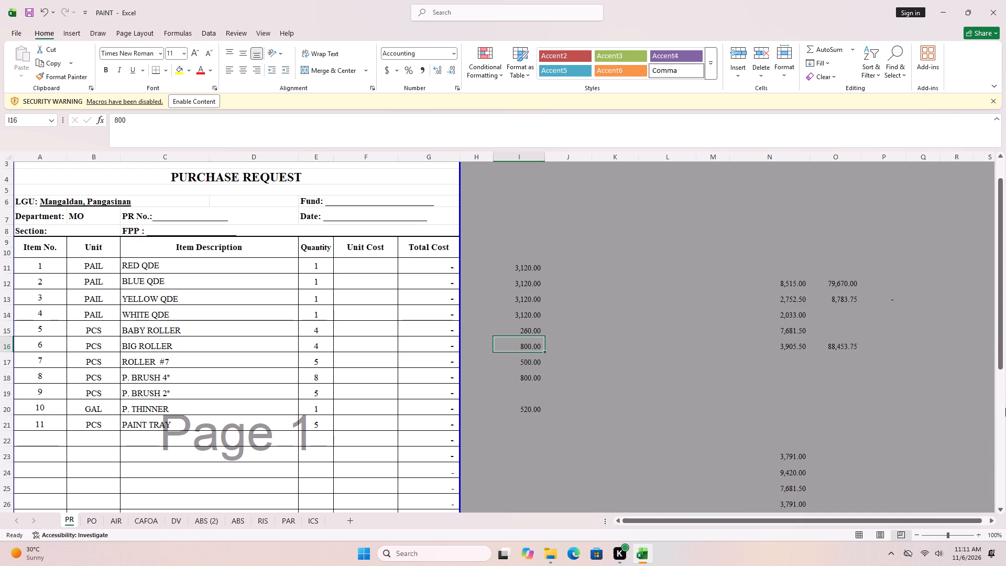
text(320)
key(Return)
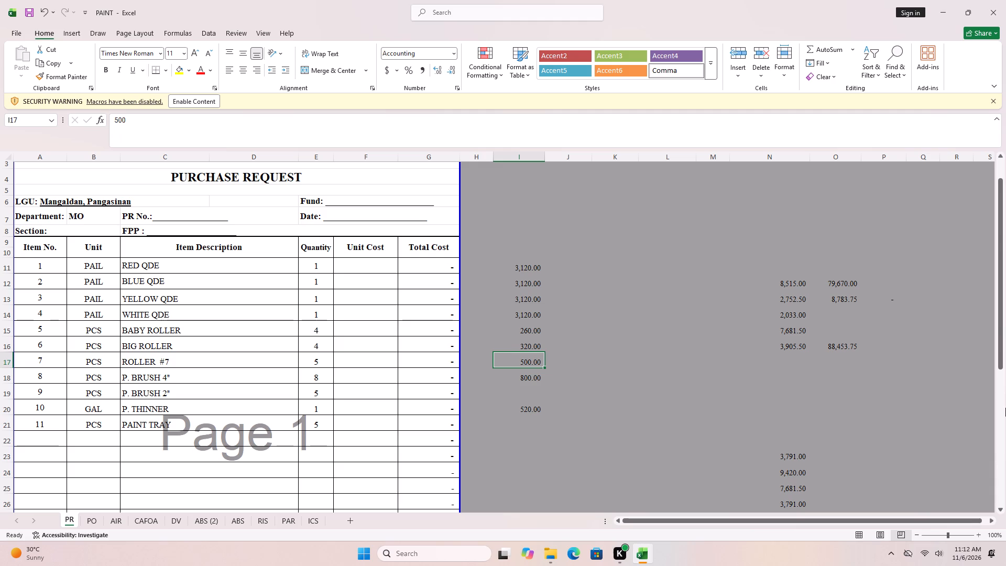
Enter 250 in I19 for the 2-inch paint brush and 375 in I21 for the paint tray.
key(Down)
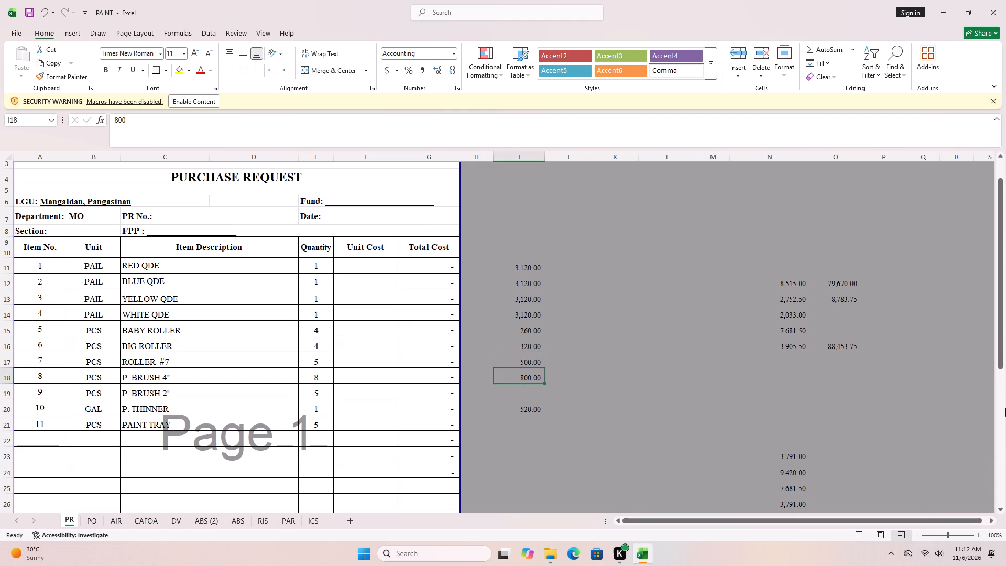
key(Down)
key(Down)
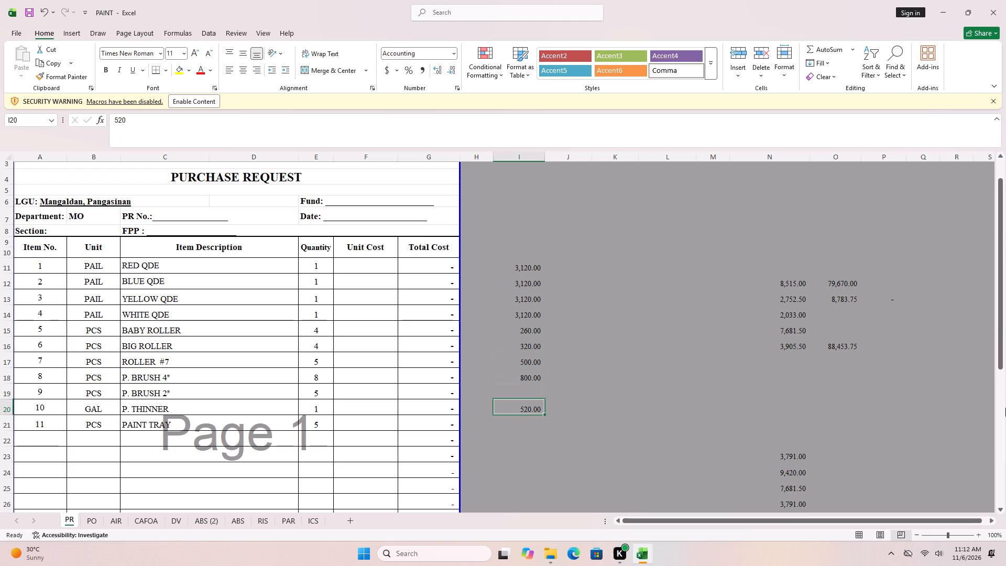
key(Up)
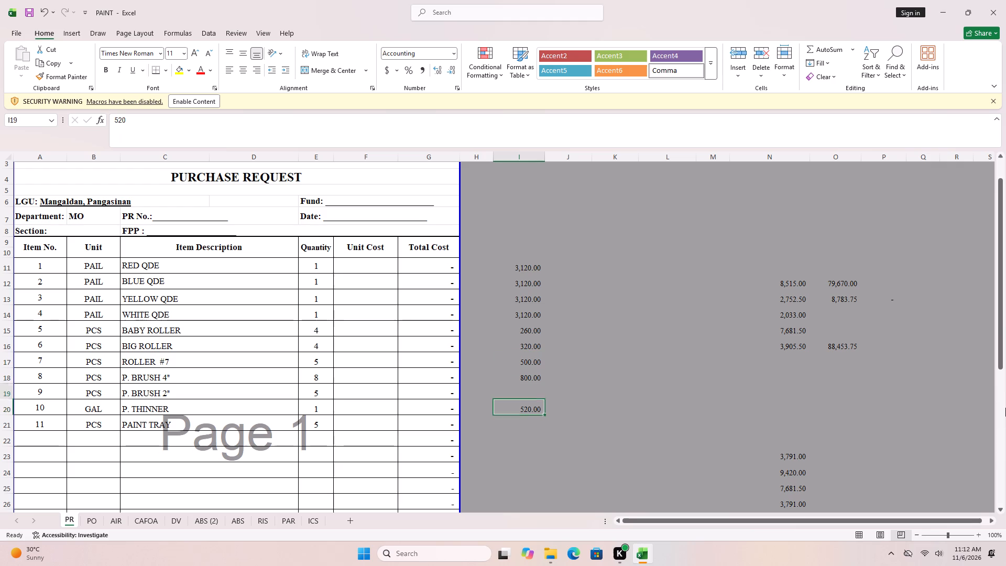
text(250)
key(Return)
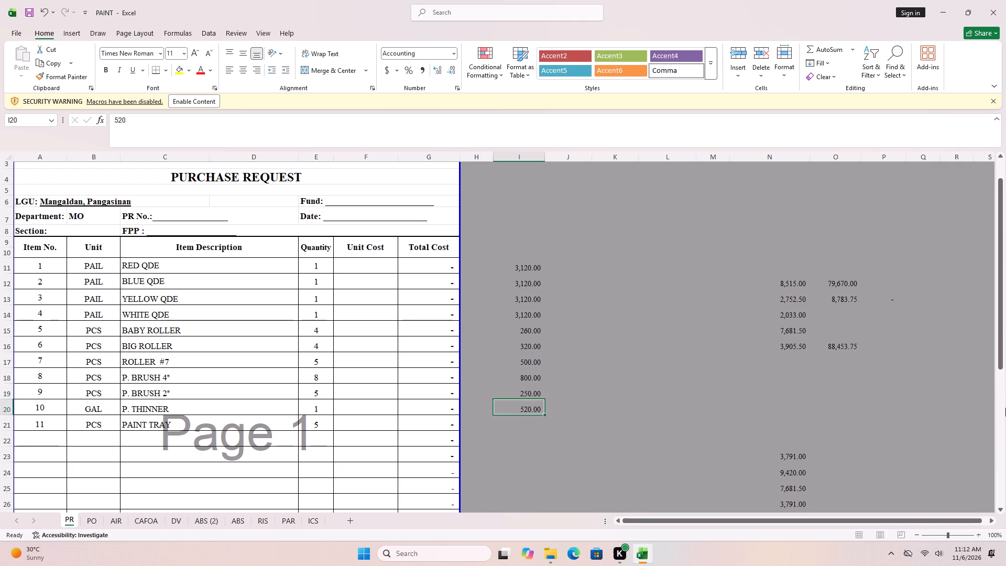
key(Down)
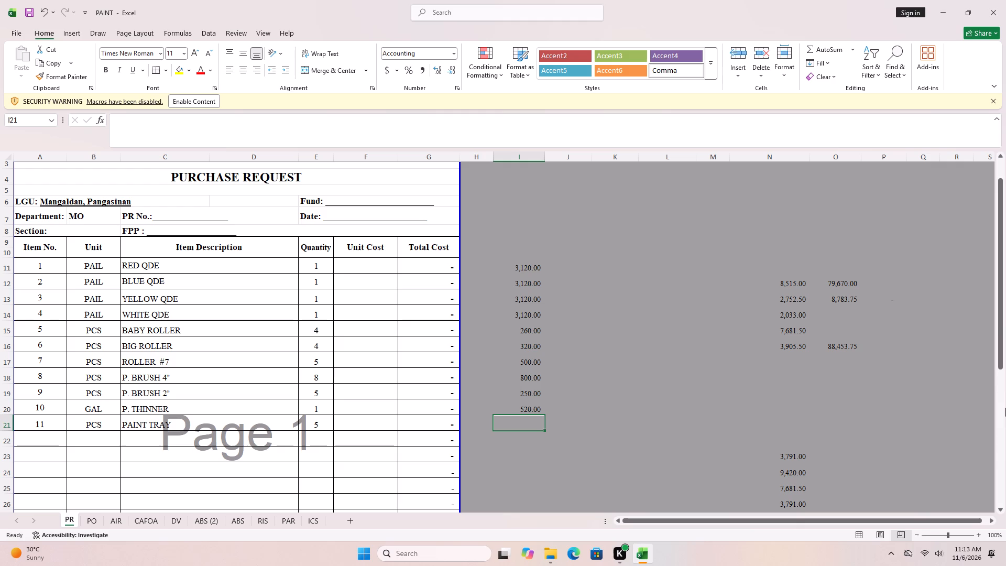
text(375)
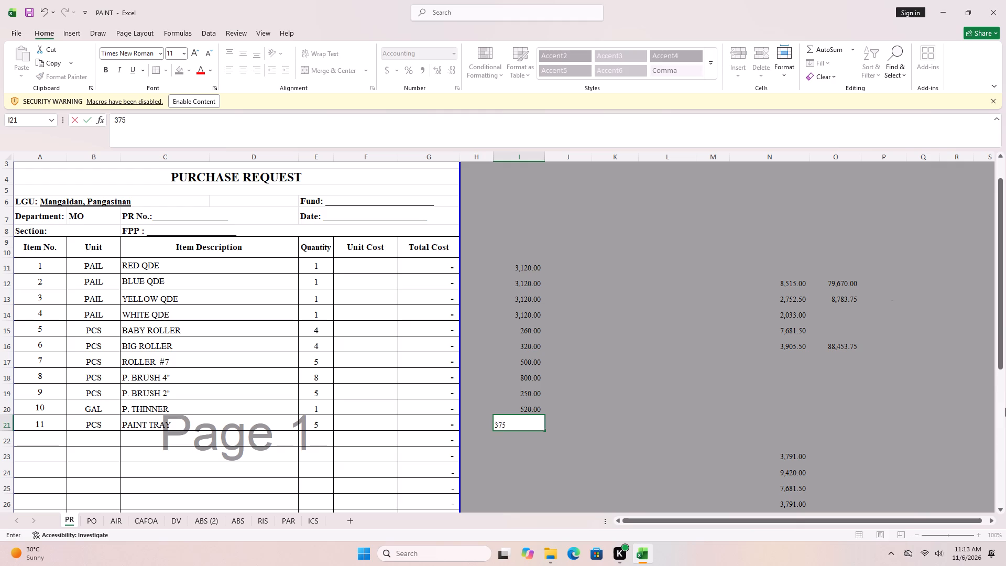
key(Return)
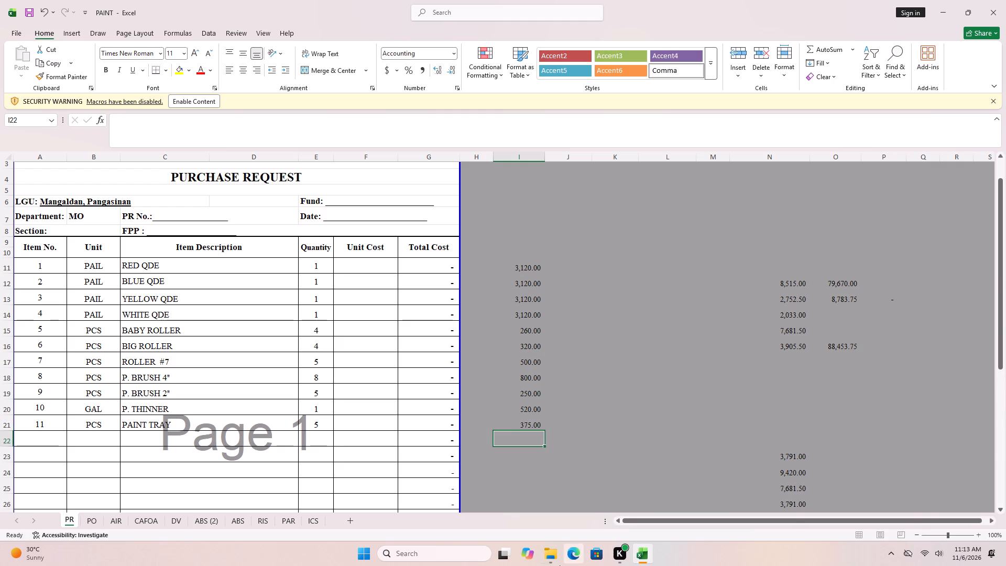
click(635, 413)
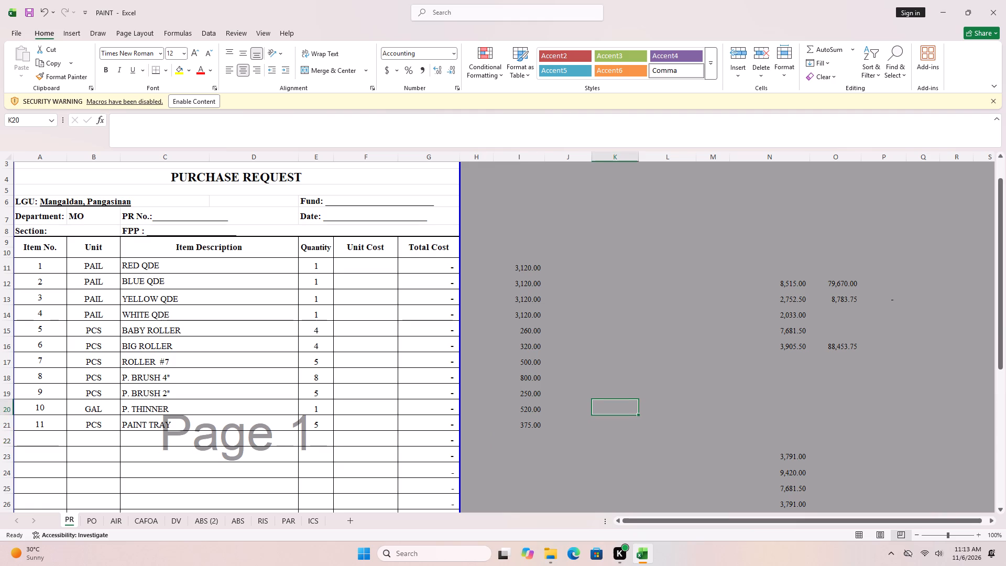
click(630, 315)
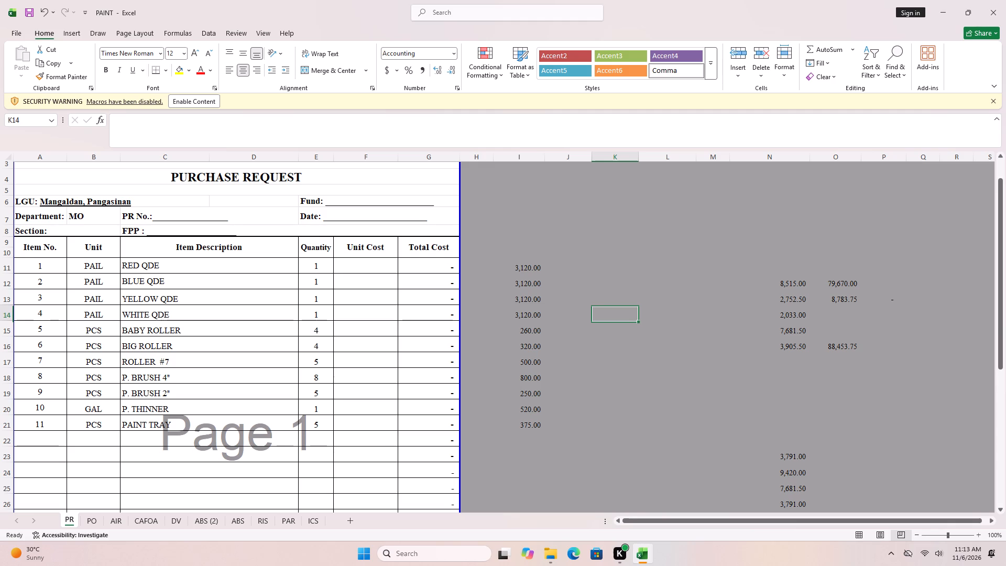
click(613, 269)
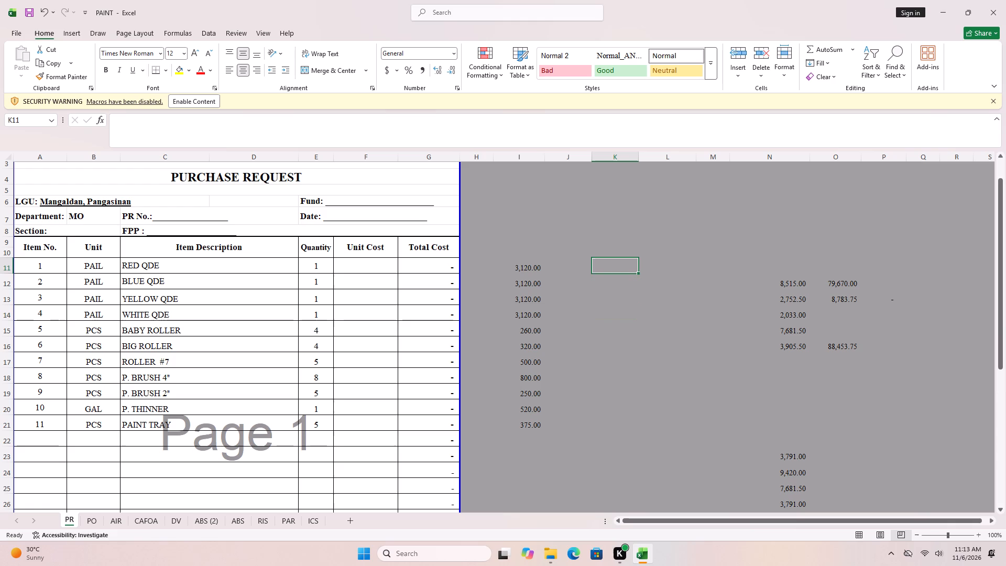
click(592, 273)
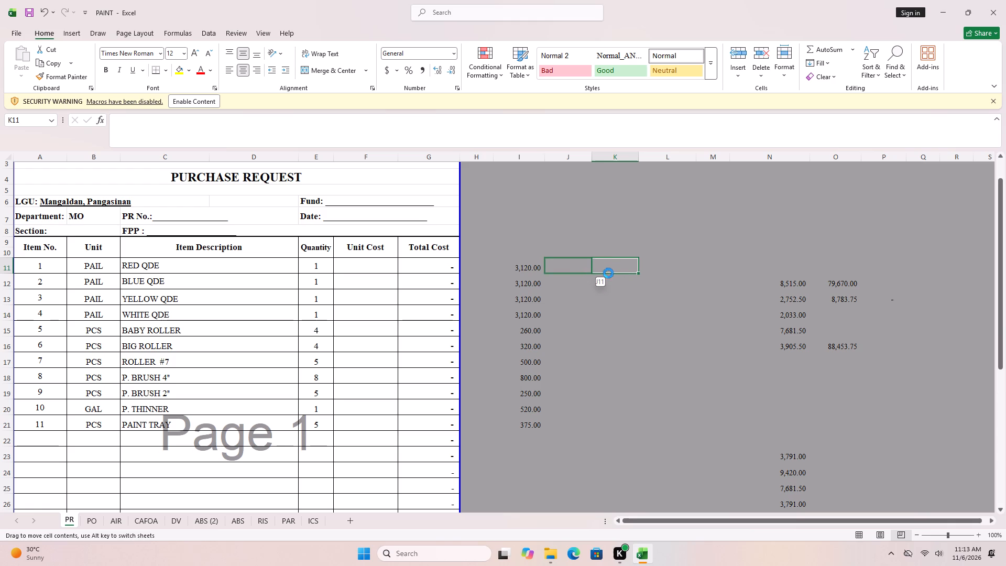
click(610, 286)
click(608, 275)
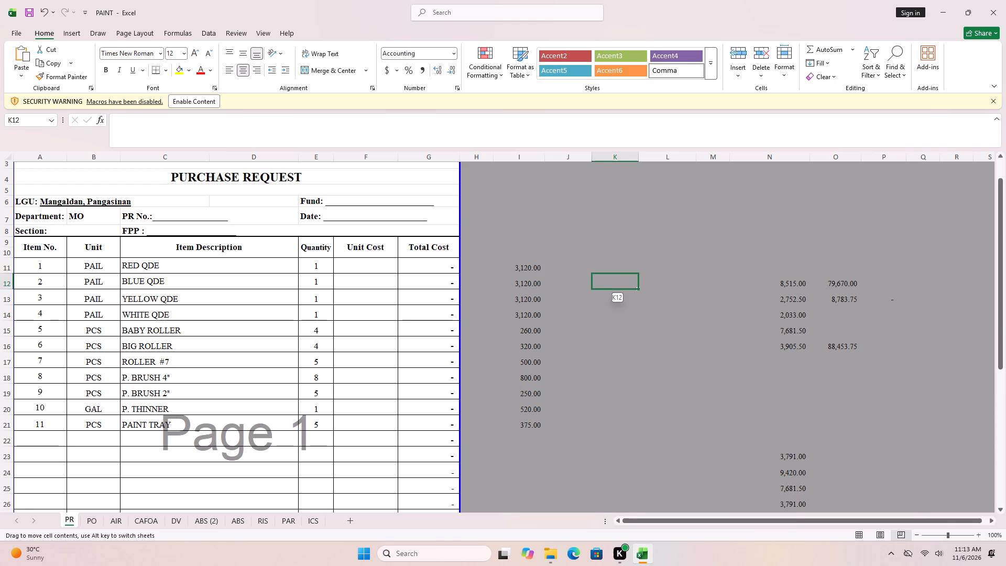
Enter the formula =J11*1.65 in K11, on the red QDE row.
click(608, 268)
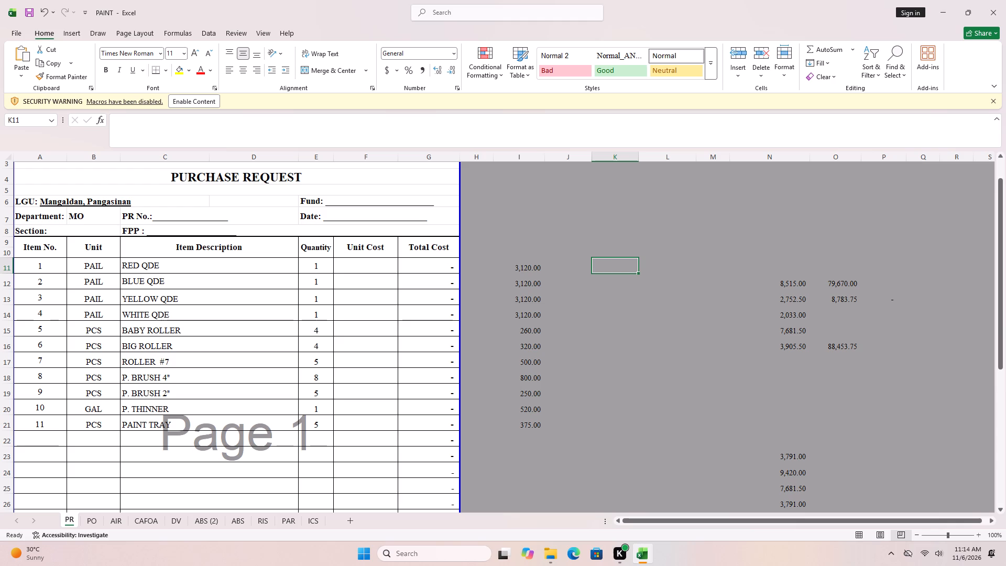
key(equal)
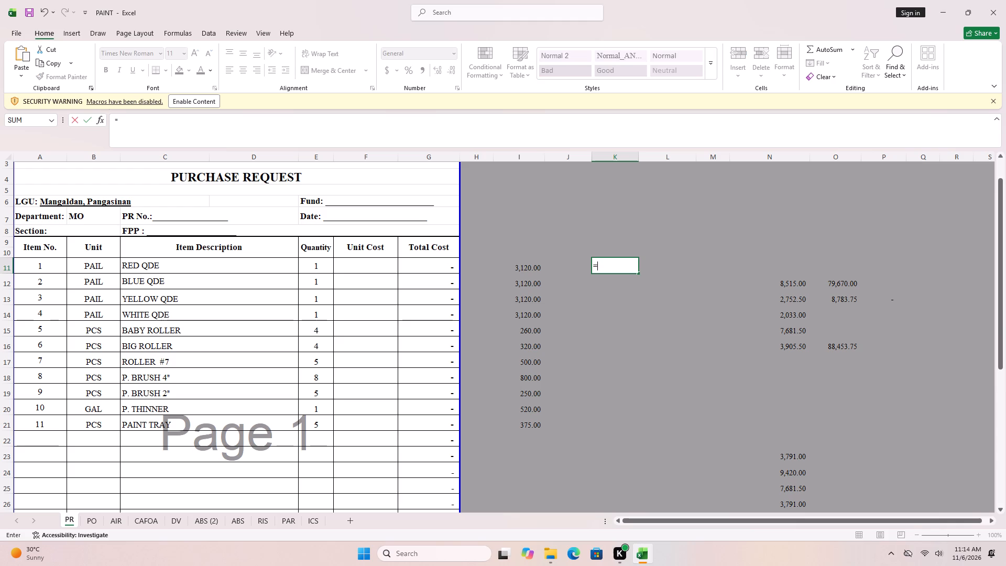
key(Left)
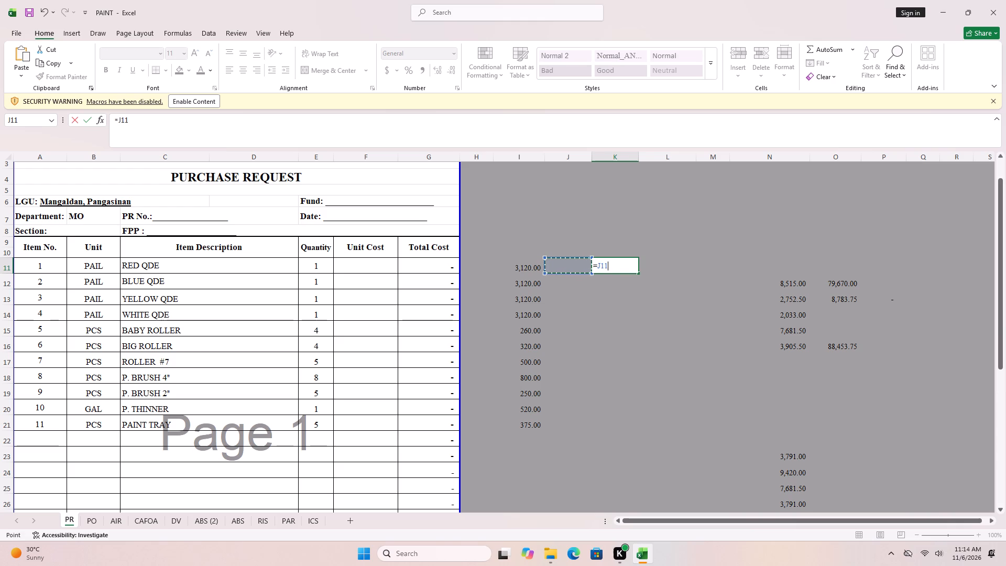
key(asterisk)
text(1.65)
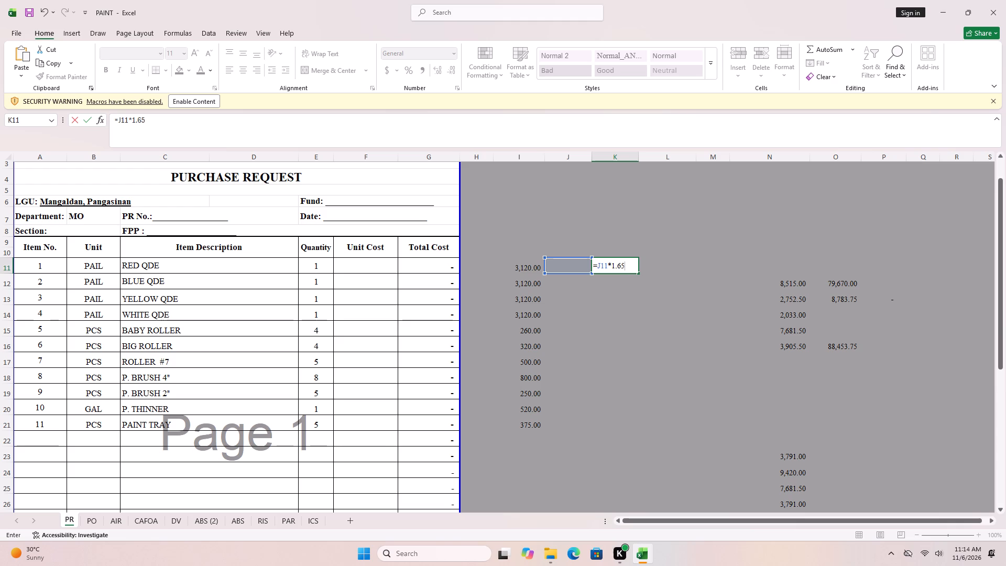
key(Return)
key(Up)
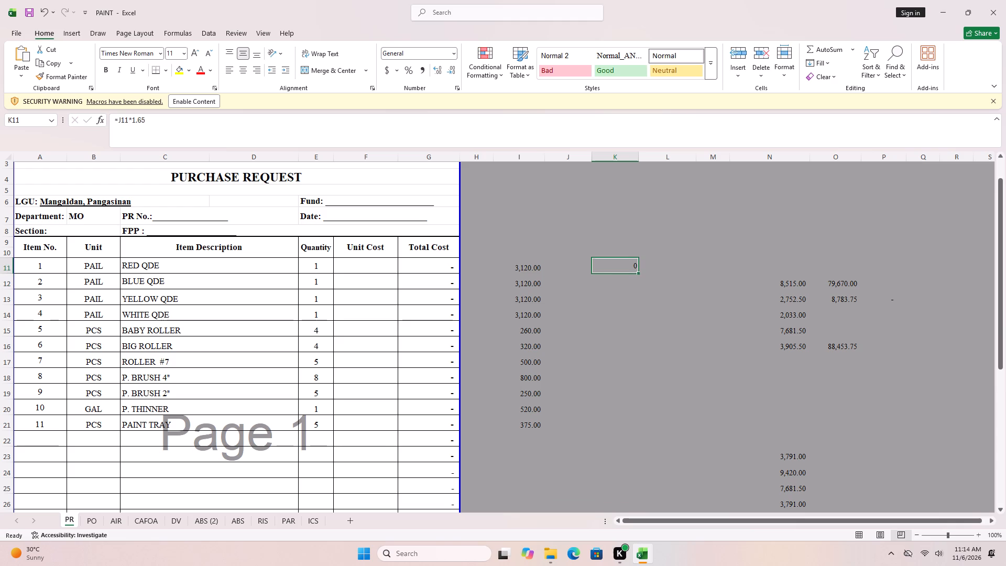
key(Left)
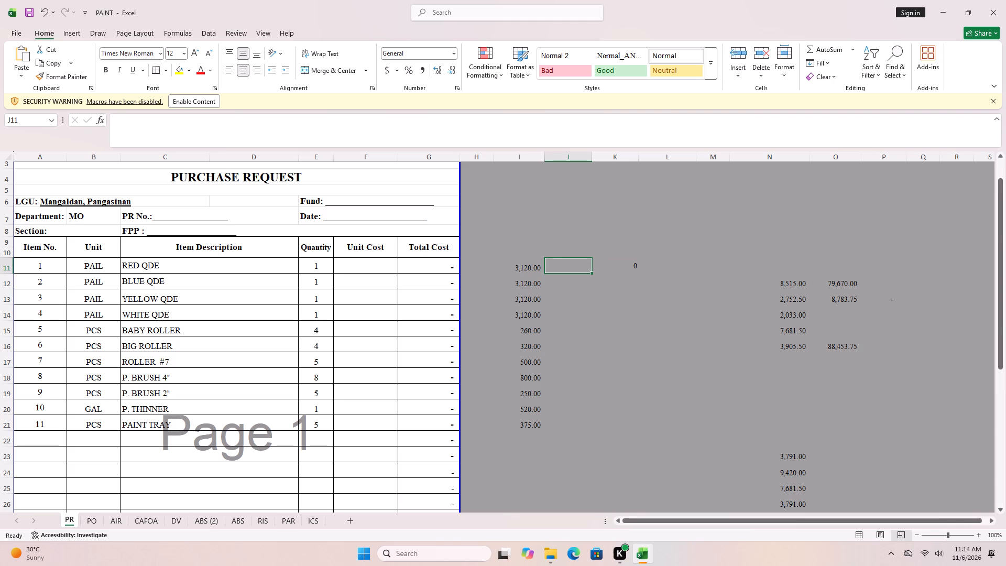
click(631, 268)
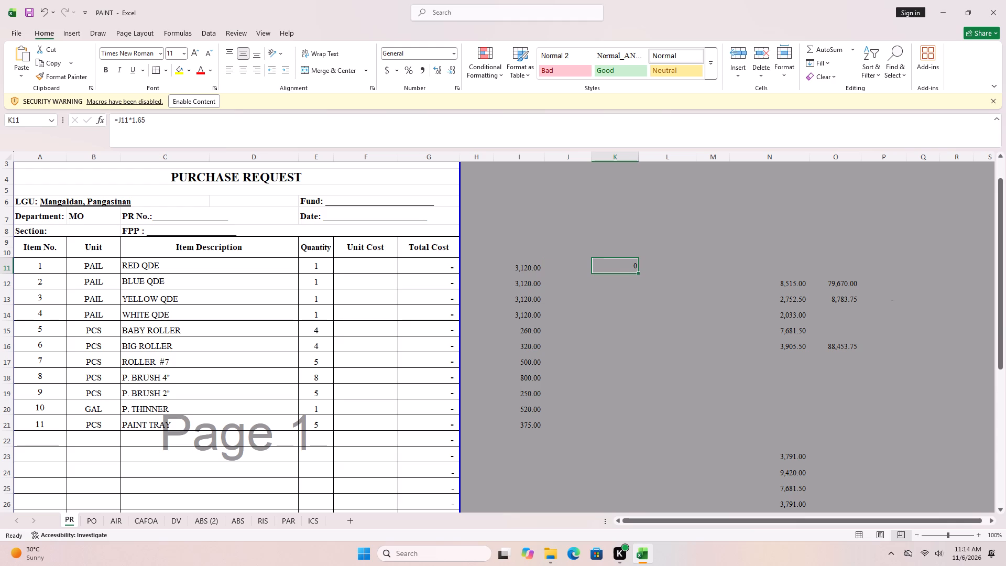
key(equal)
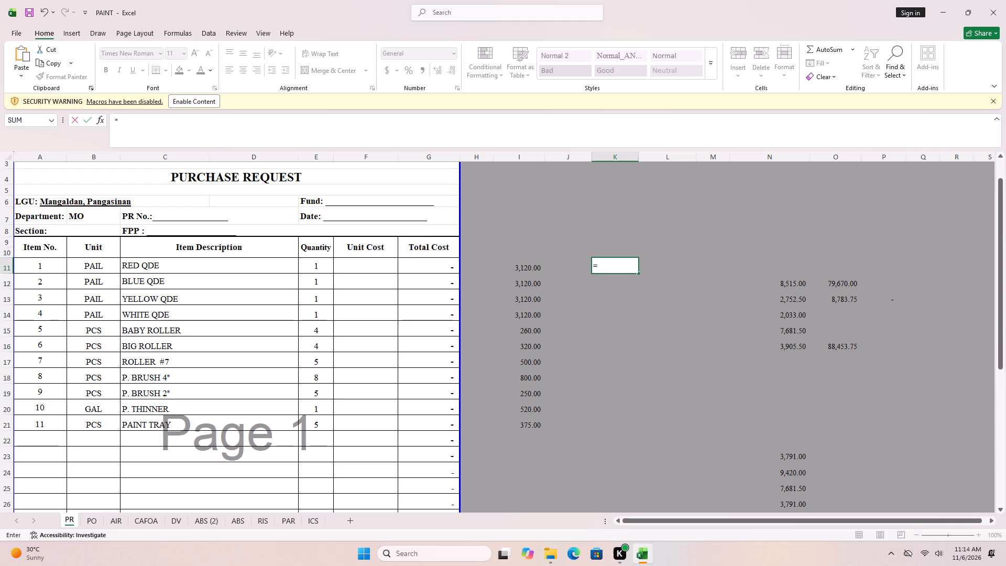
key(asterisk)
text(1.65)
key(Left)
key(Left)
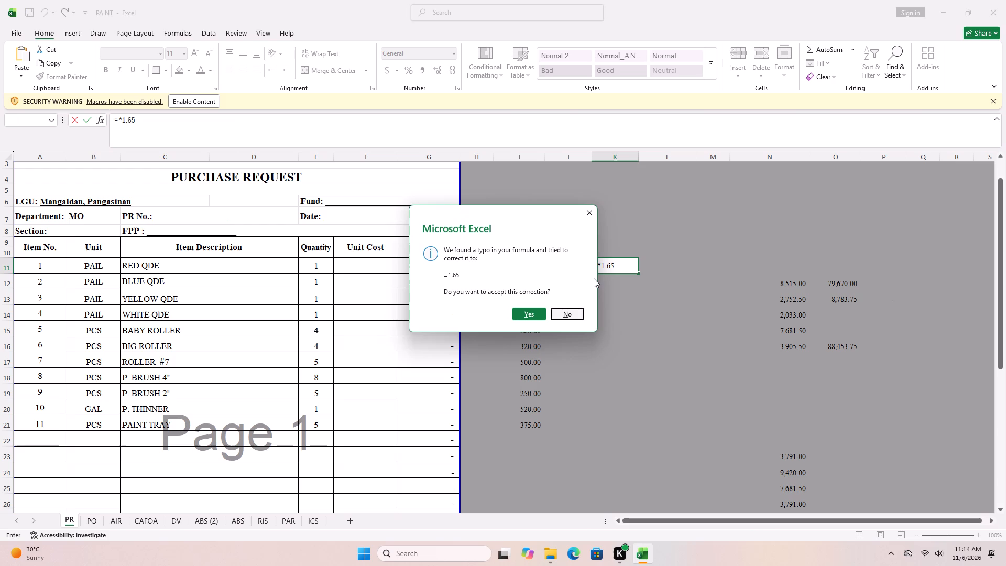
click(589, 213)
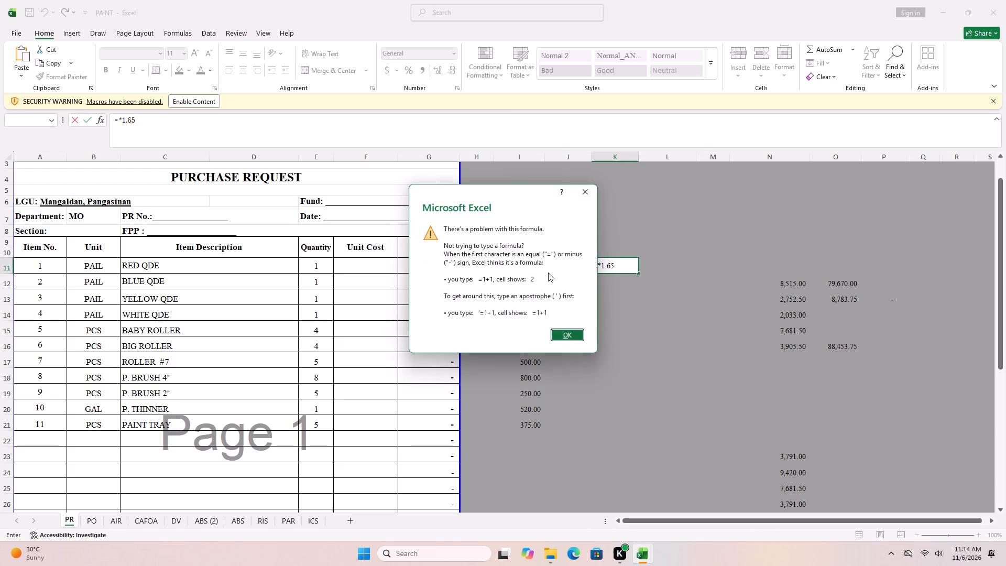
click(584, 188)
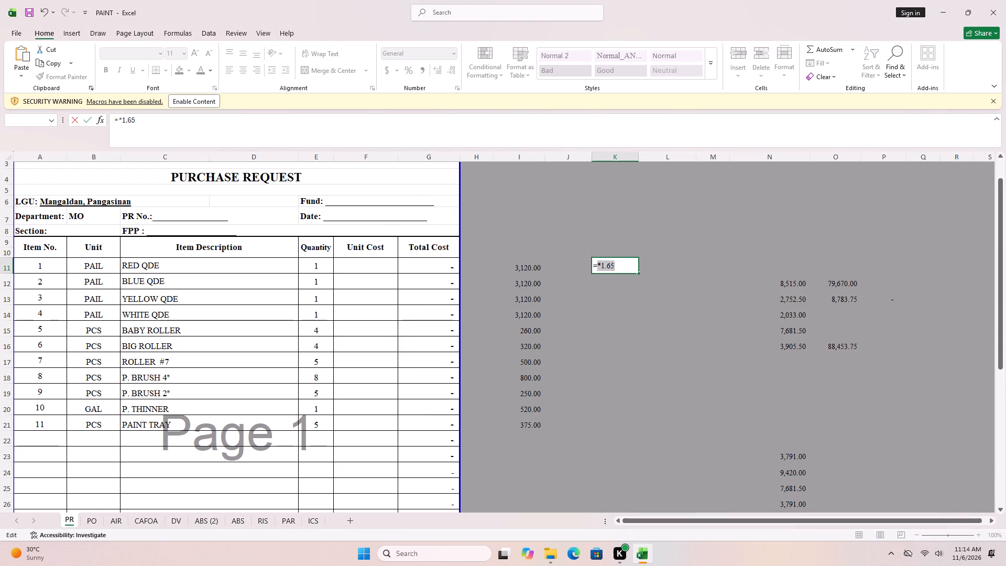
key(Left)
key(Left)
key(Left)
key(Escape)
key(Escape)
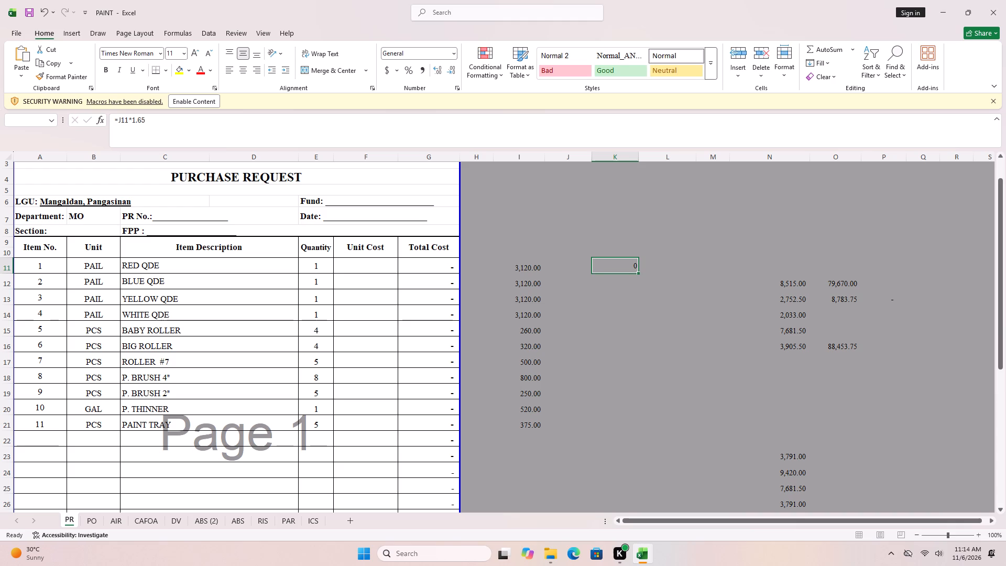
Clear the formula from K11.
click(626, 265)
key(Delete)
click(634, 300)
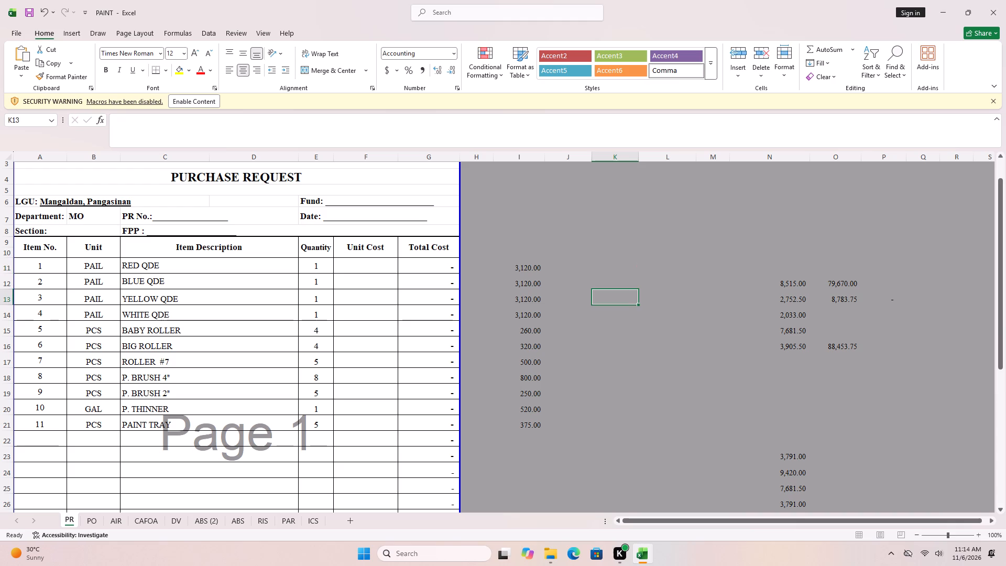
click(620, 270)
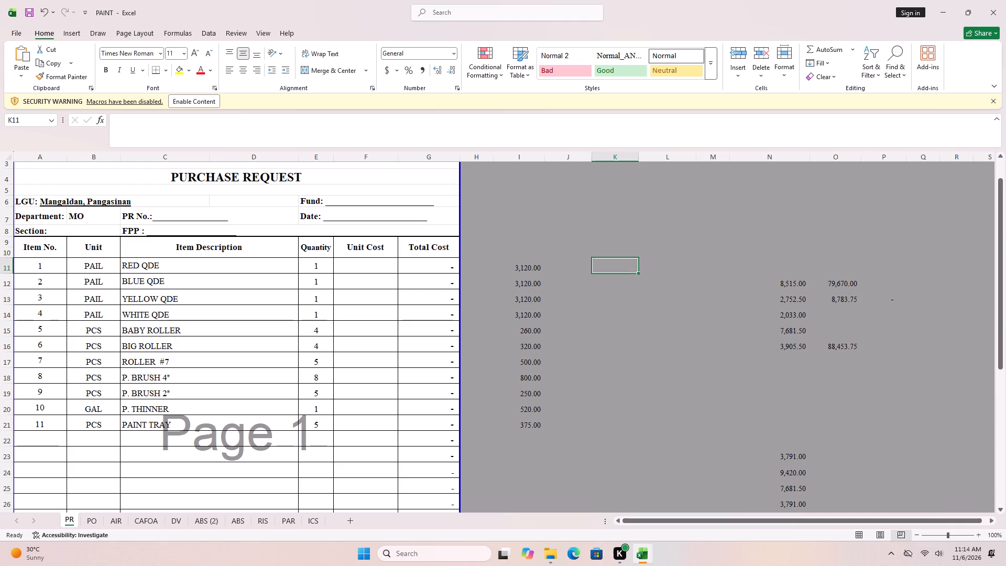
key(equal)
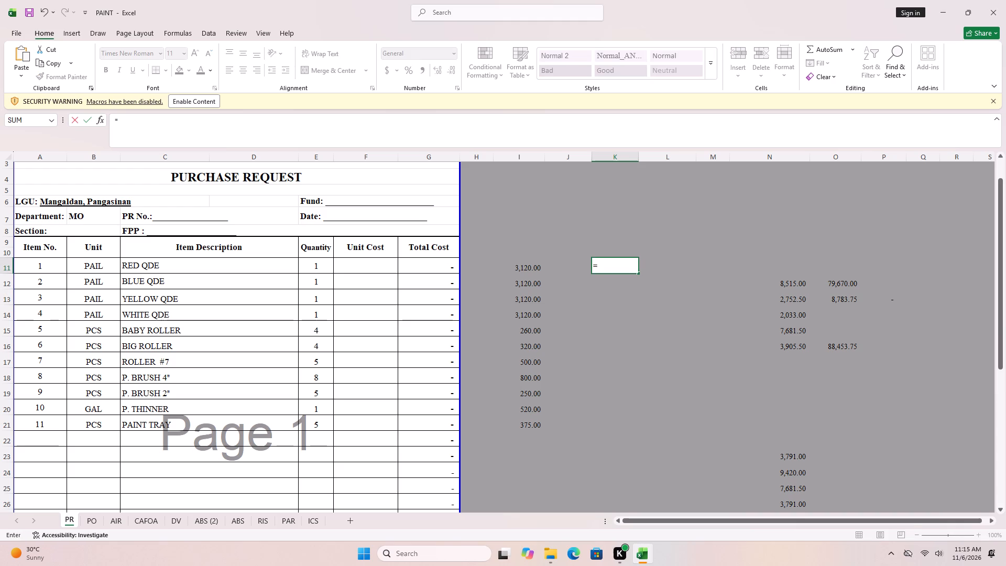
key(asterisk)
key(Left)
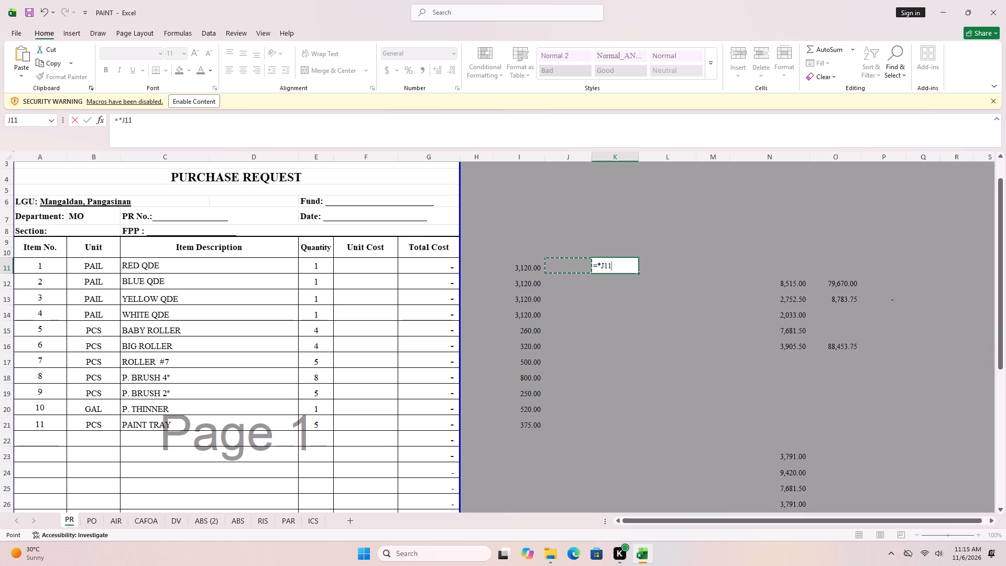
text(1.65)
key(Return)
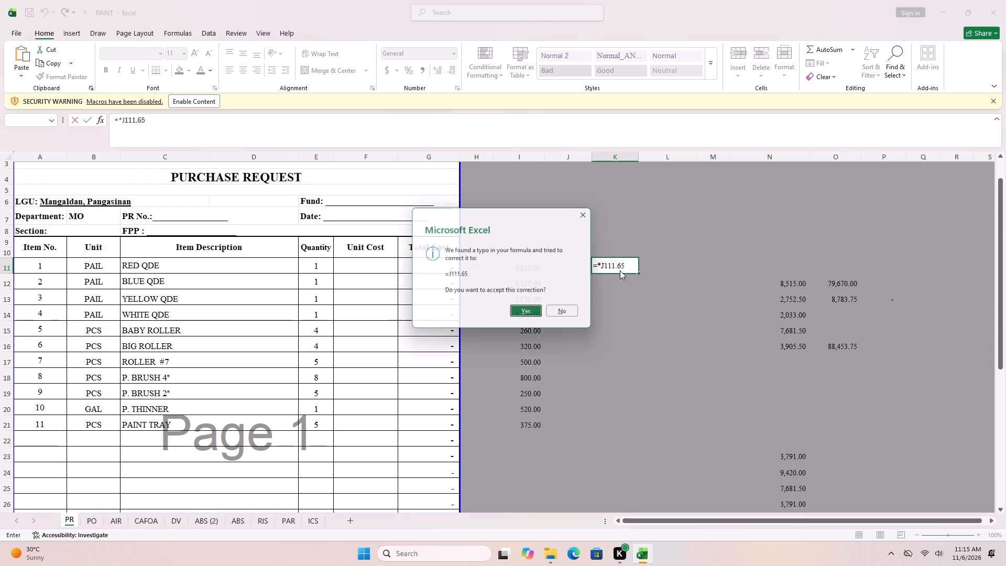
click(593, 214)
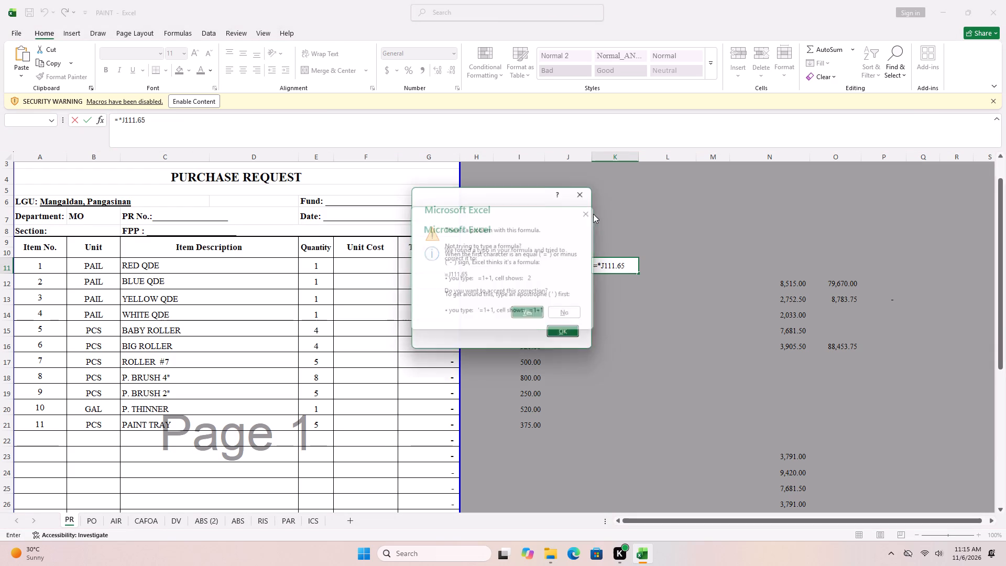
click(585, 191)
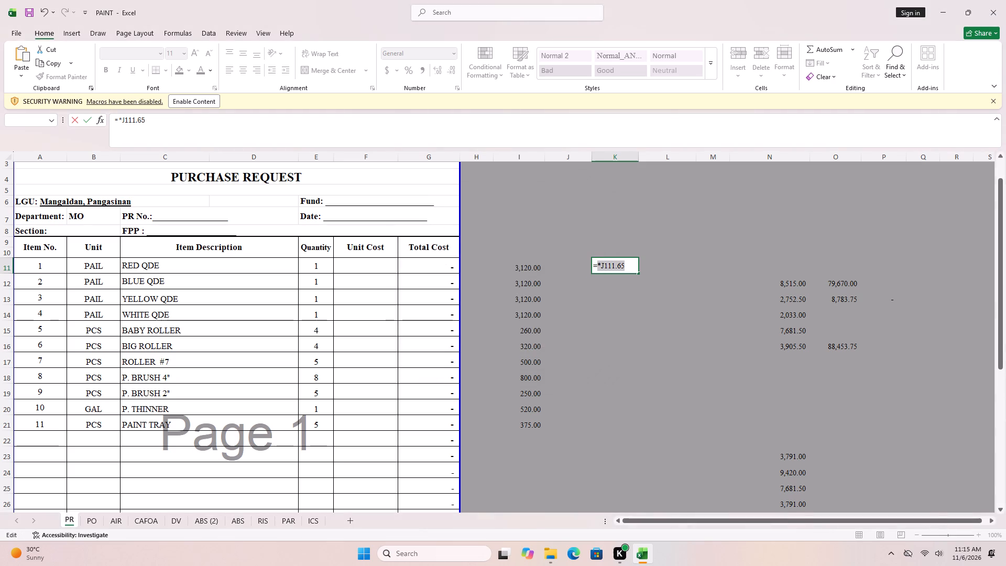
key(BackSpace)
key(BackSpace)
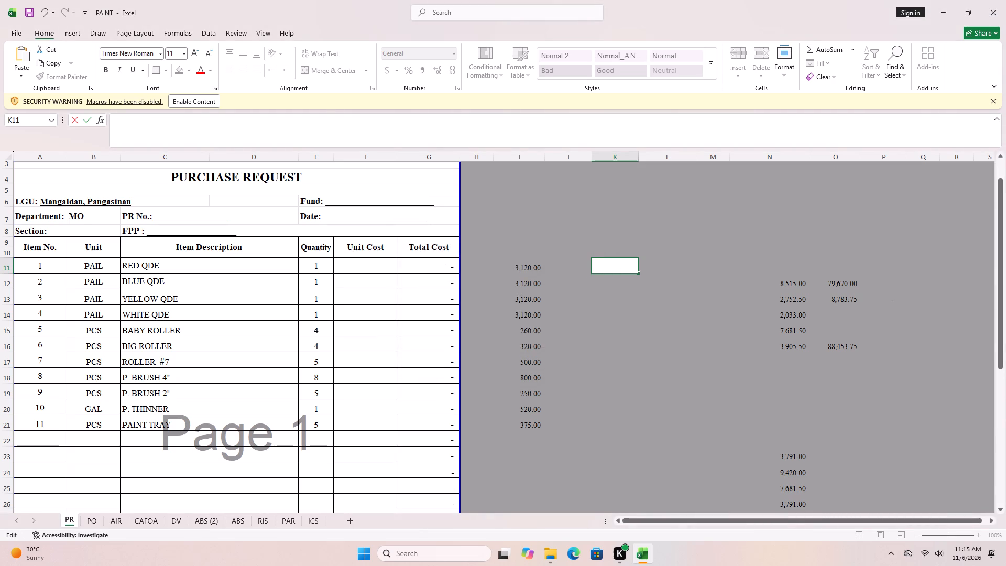
Enter the markup factor 1.65 as a plain value in K11.
text(1.658)
key(Return)
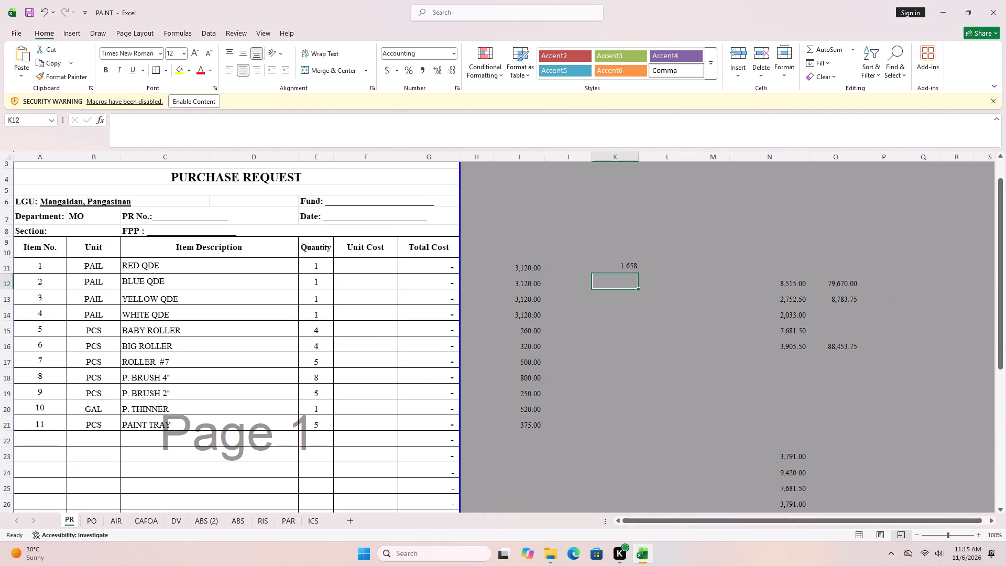
key(Up)
text(1.65)
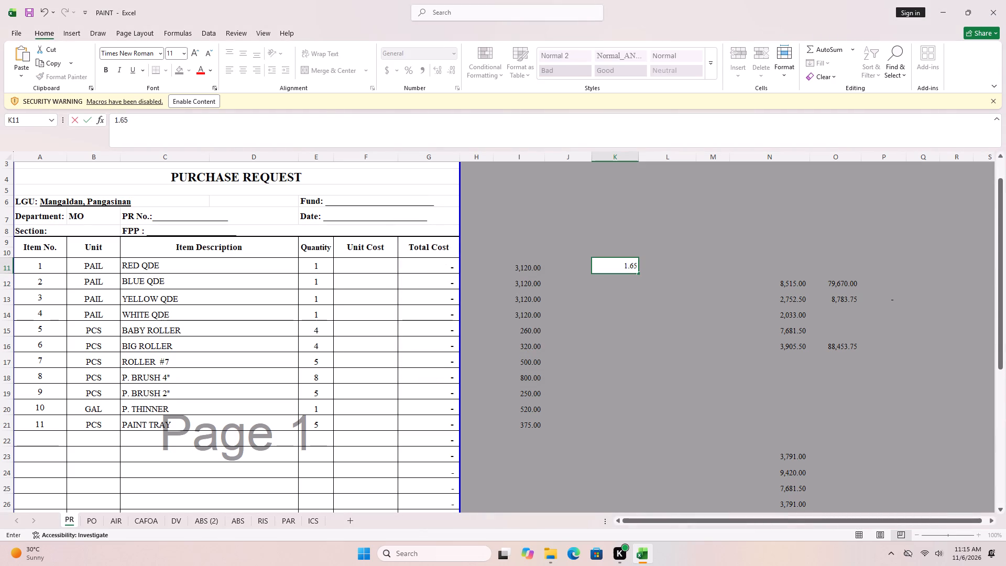
key(Return)
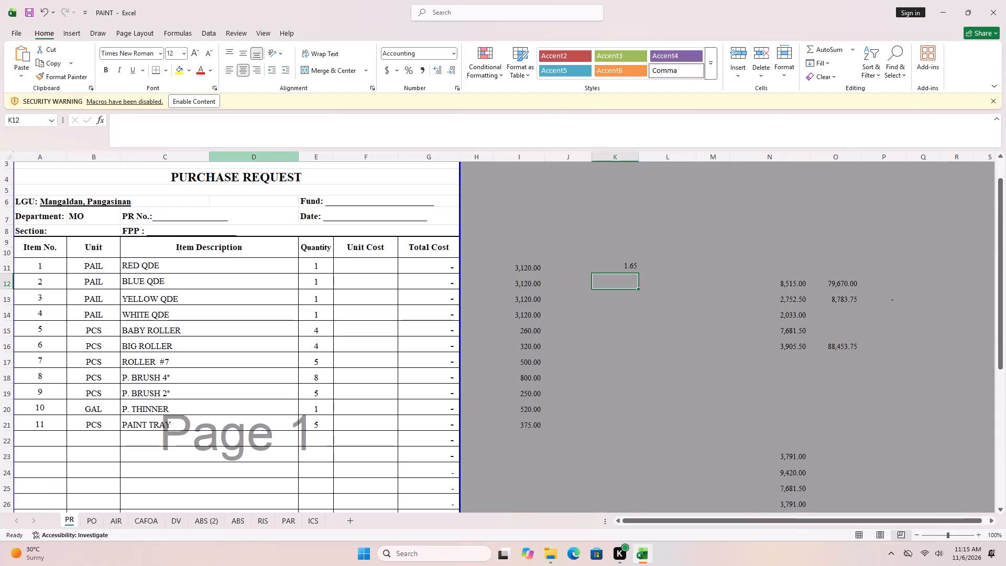
Enter the formula =I11*$K$11 as the unit cost of the red QDE in F11.
click(354, 266)
key(equal)
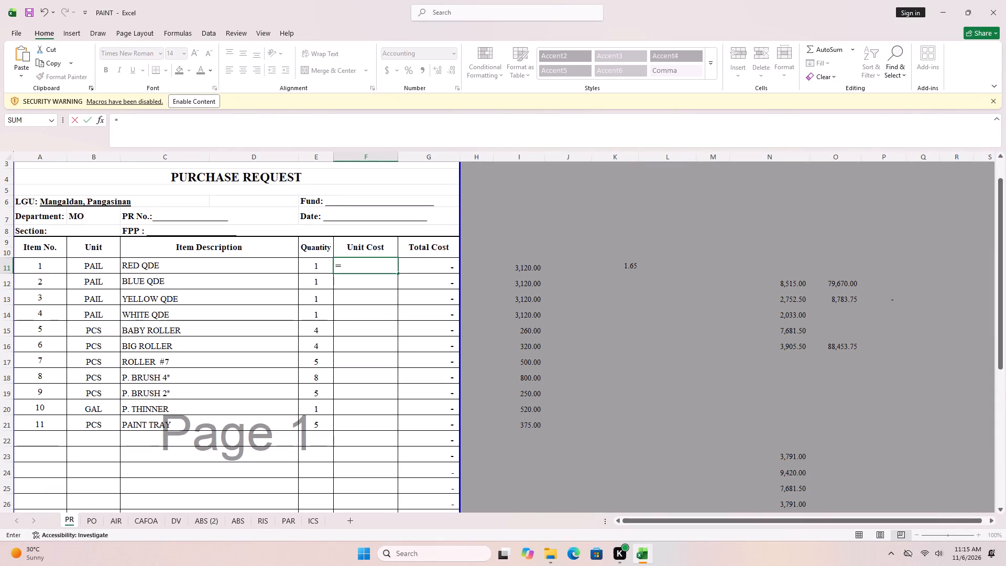
click(537, 269)
key(asterisk)
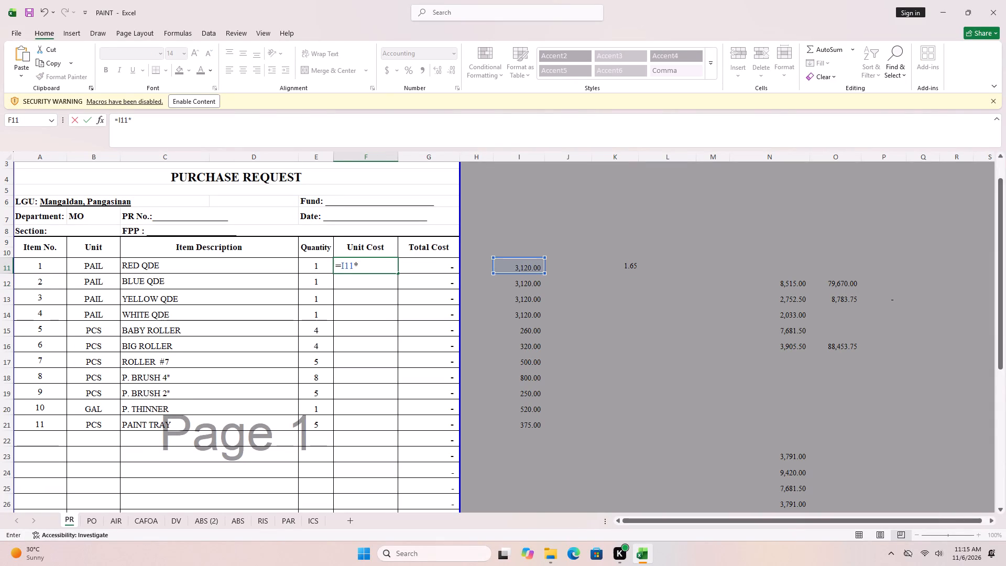
click(634, 265)
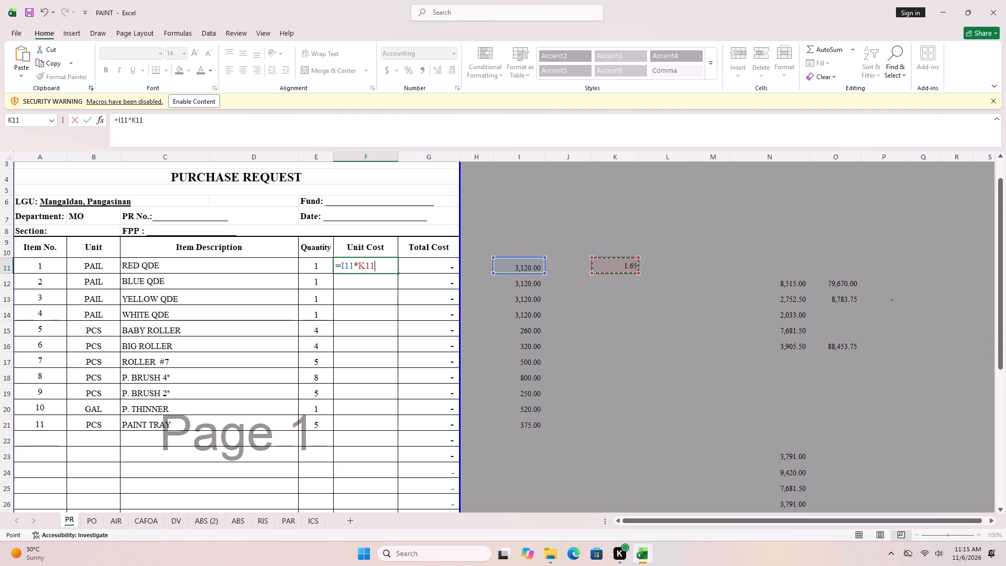
click(136, 119)
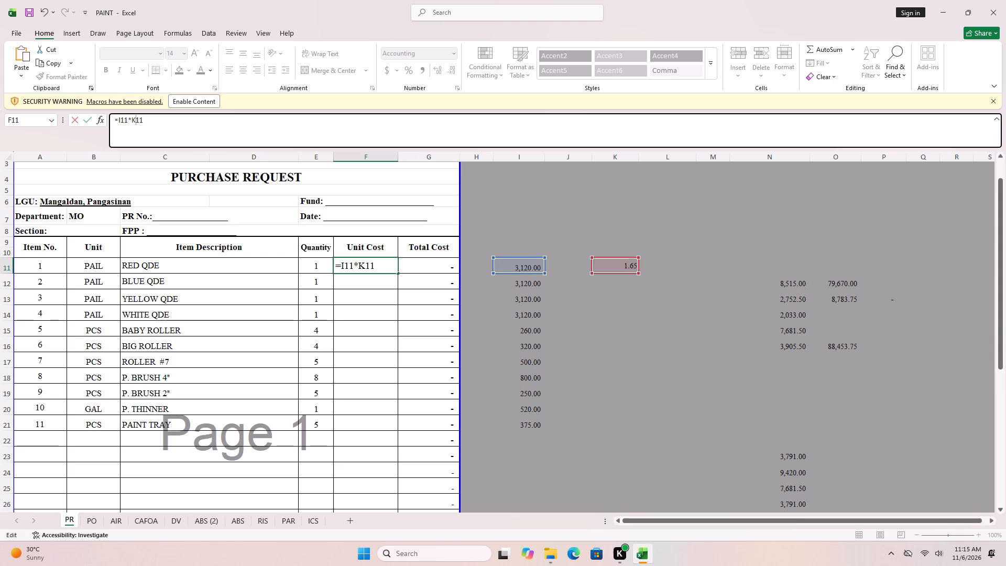
key(shift+dollar)
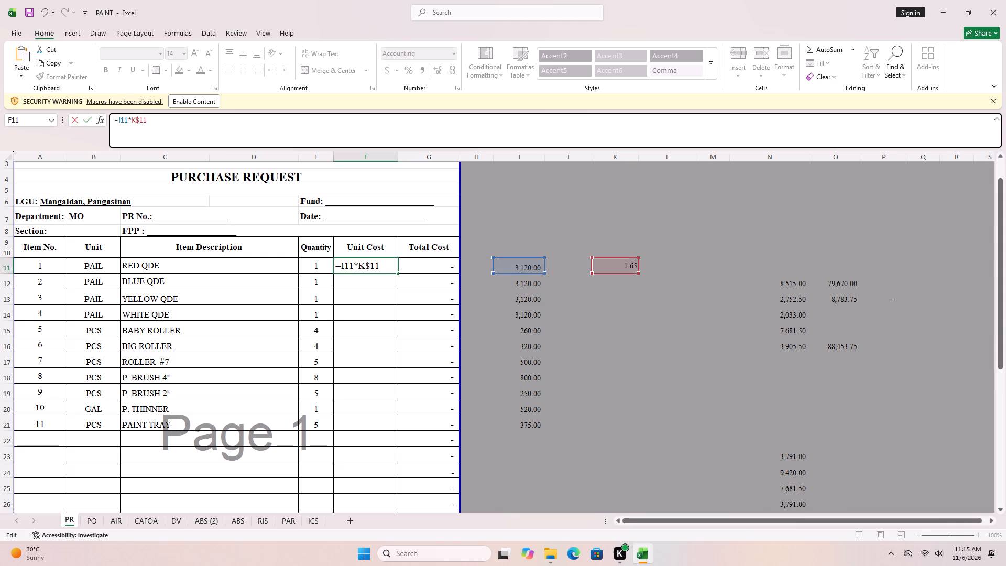
click(133, 119)
key(shift+dollar)
key(Return)
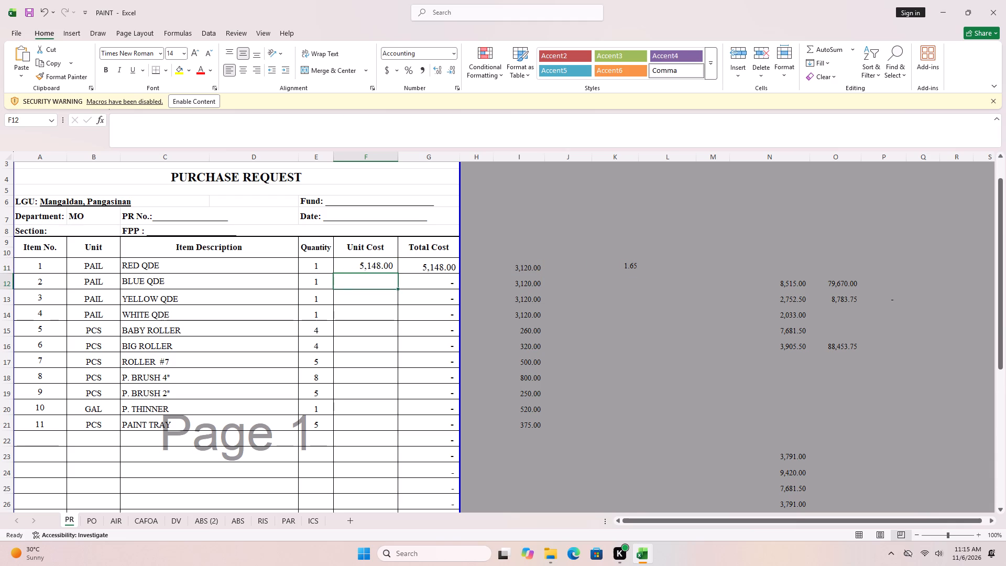
Fill the F11 unit cost formula down through the paint tray row, F21.
click(385, 260)
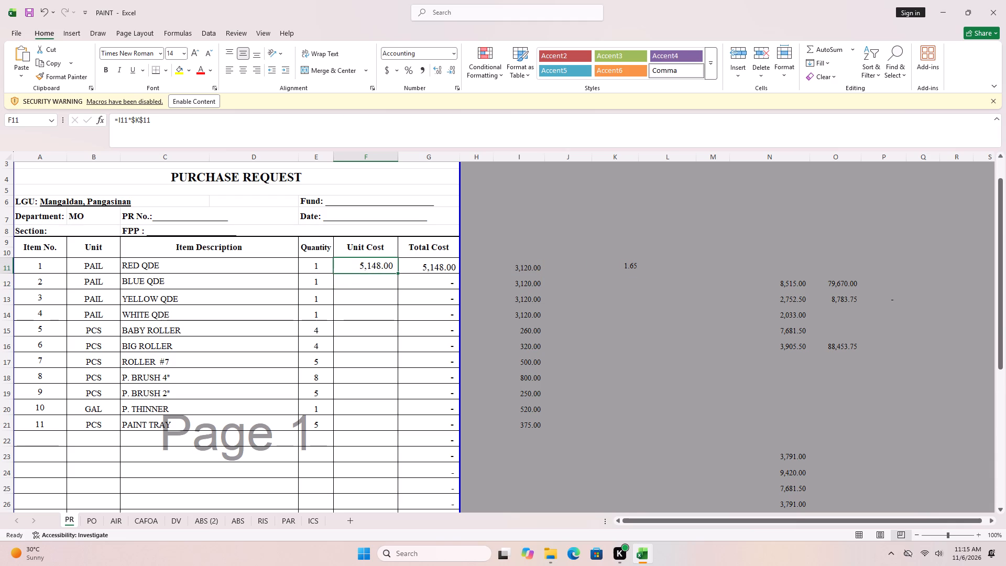
drag(396, 273, 374, 424)
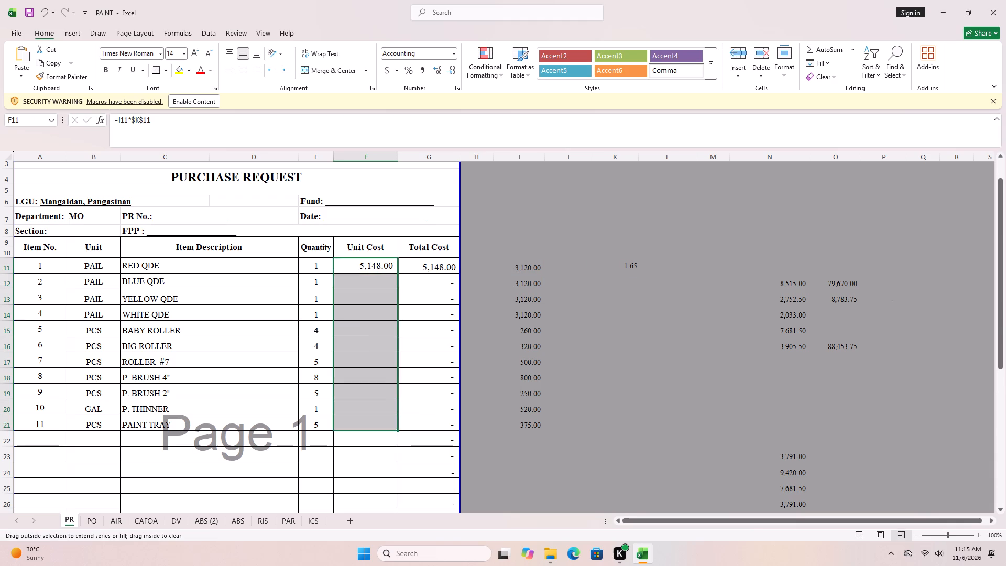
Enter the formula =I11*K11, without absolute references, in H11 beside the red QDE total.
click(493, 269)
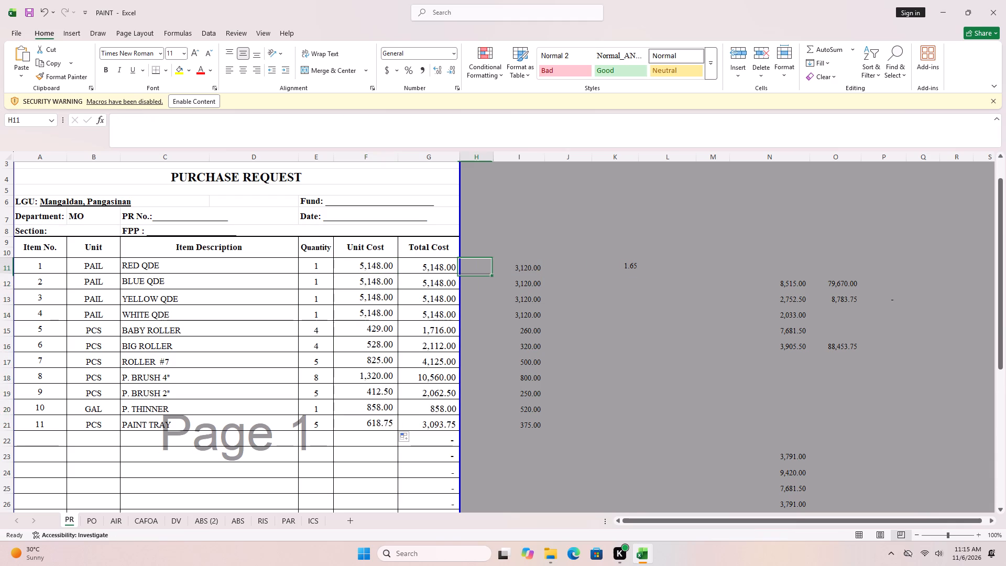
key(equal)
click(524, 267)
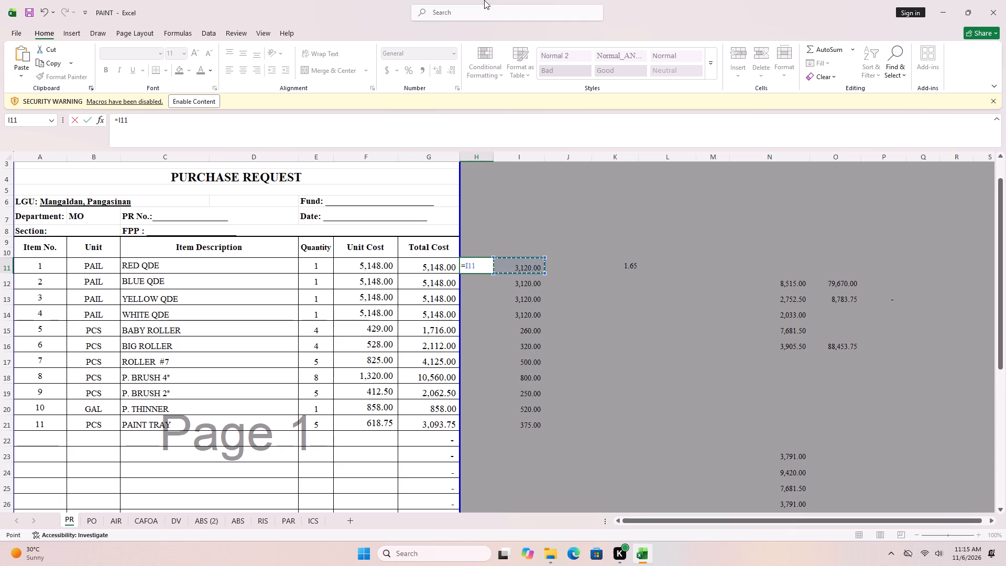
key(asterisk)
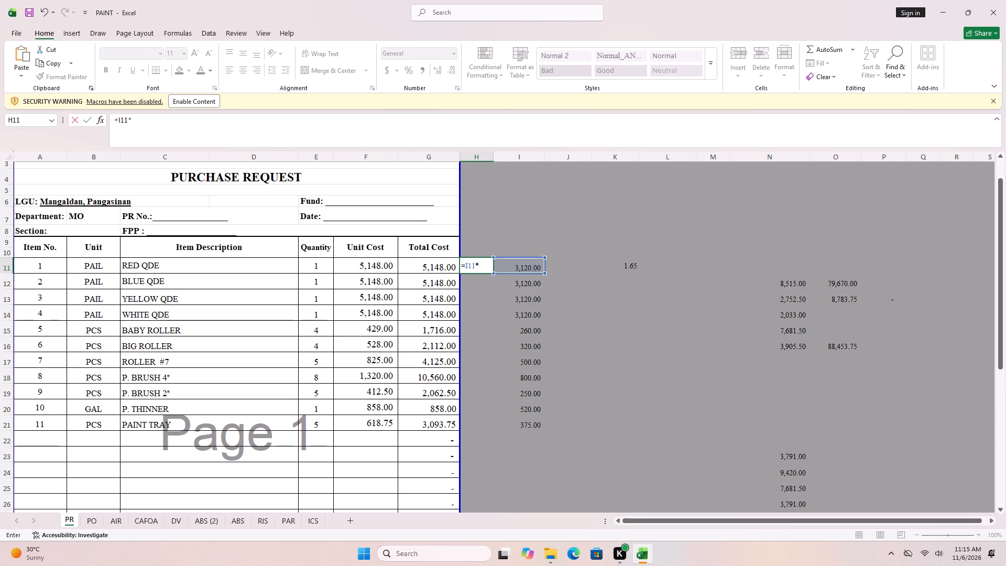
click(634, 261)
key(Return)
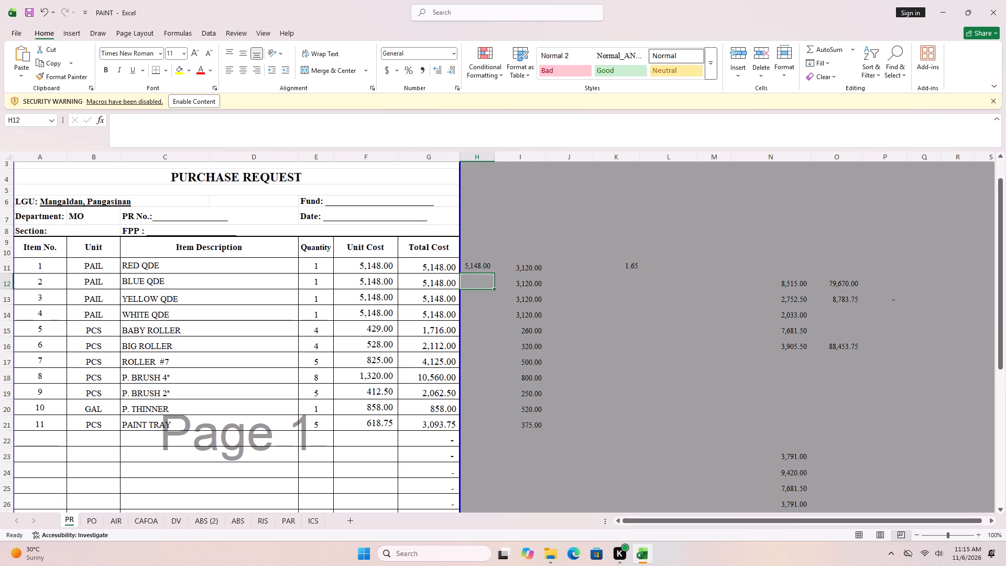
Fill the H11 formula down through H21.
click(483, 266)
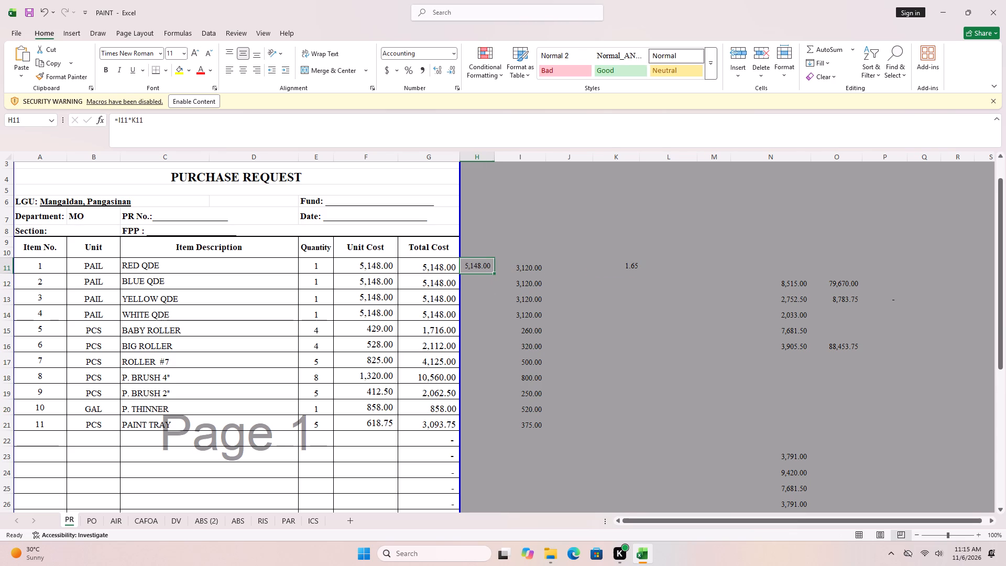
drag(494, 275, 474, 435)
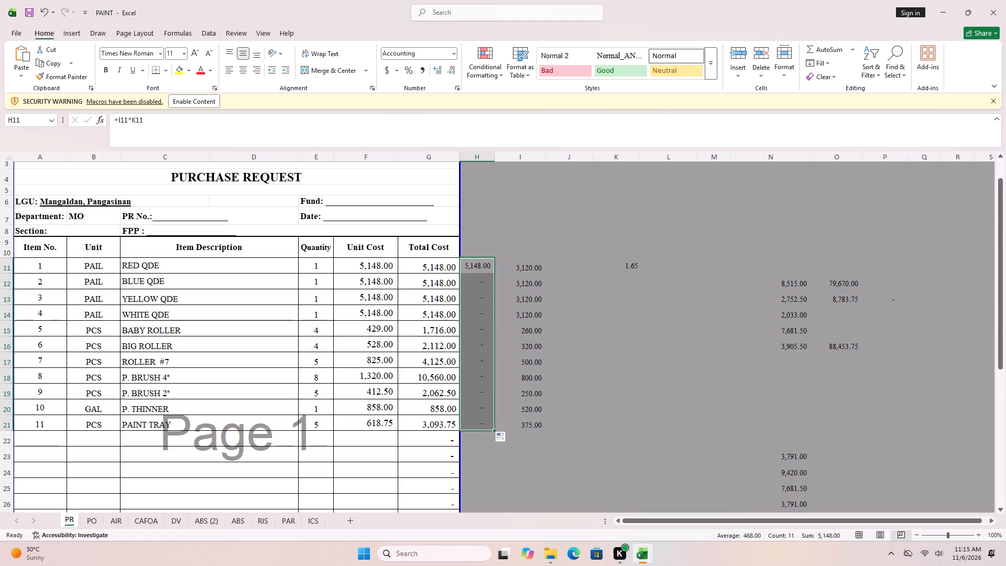
Examine which cells the copied formula in H12 refers to.
click(479, 282)
double_click(480, 282)
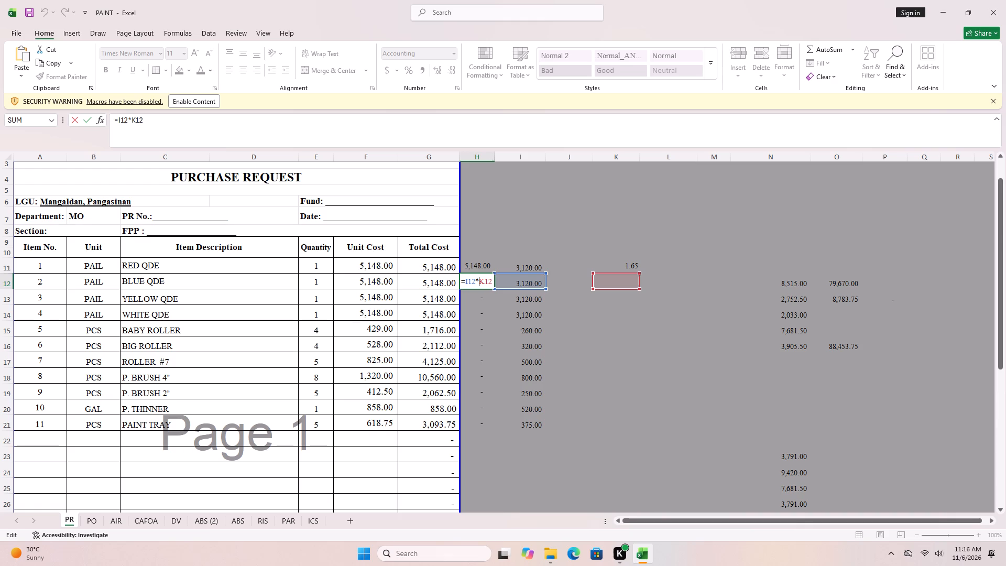
key(BackSpace)
key(Escape)
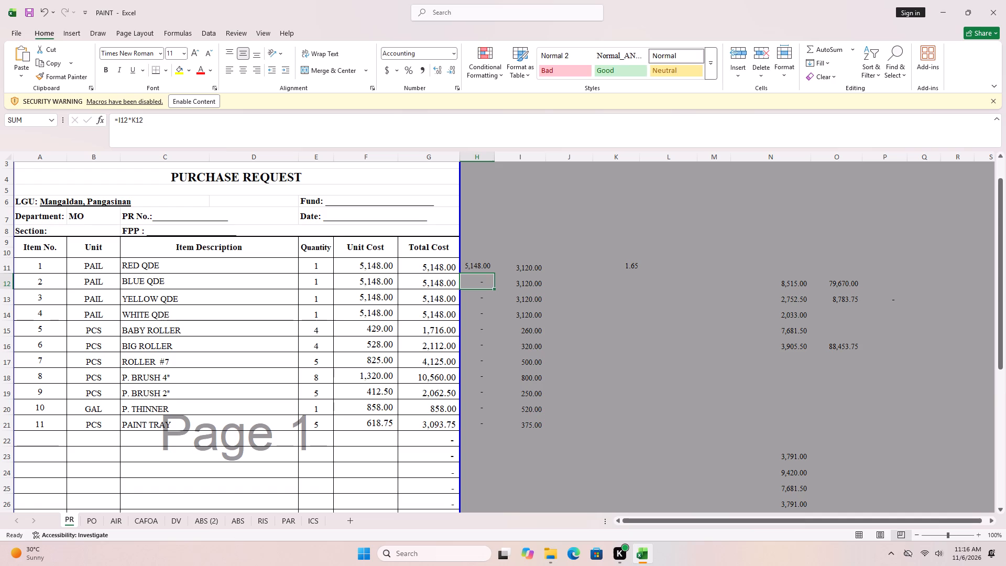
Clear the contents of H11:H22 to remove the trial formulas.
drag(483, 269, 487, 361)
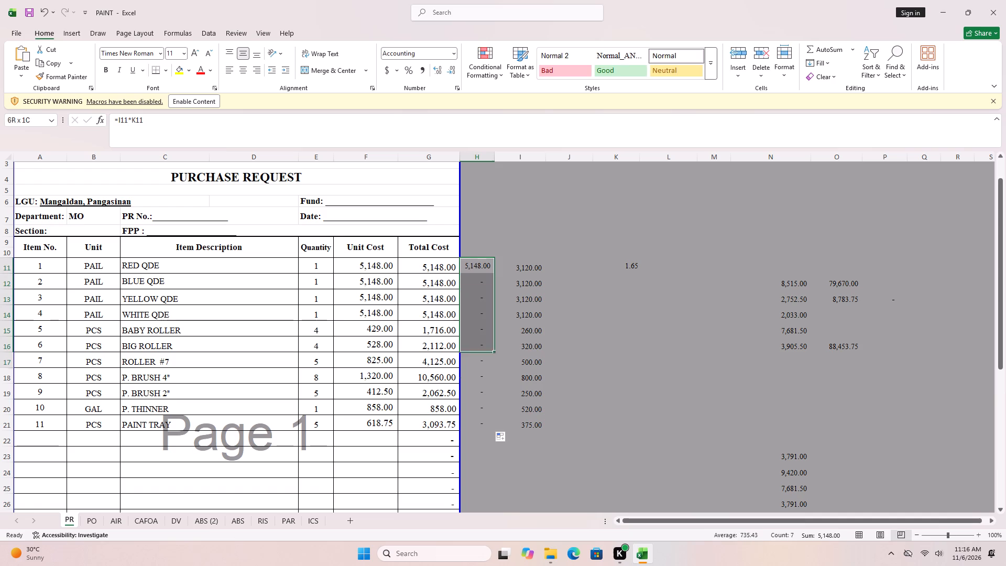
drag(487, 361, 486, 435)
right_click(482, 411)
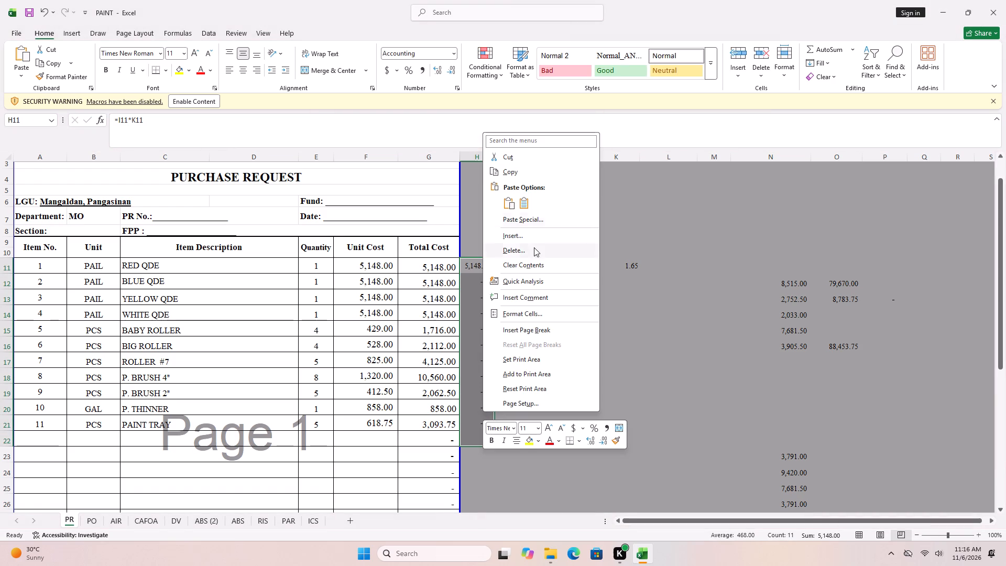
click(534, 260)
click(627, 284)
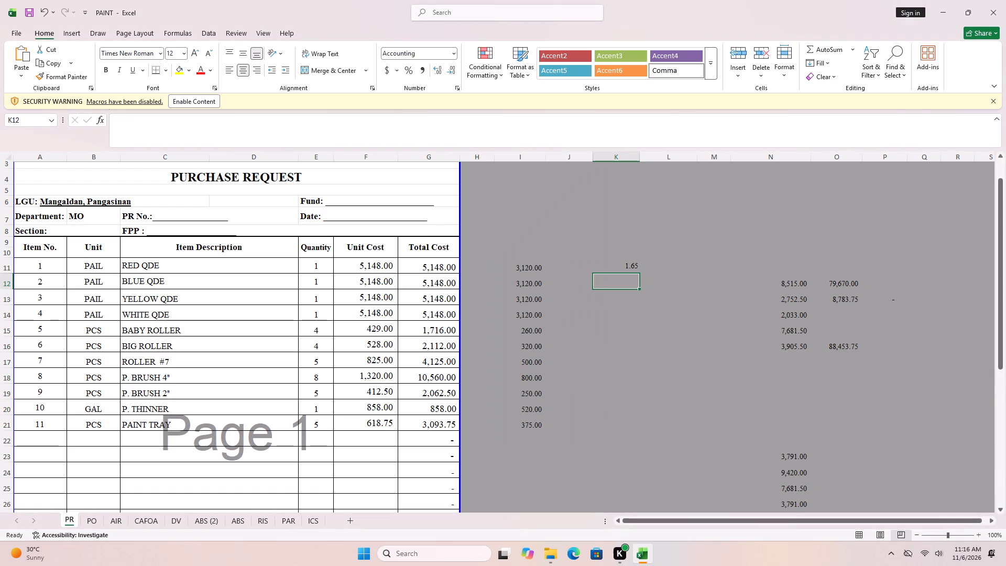
Set the red QDE quantity in E11 to 5.
scroll(466, 421, down, 6)
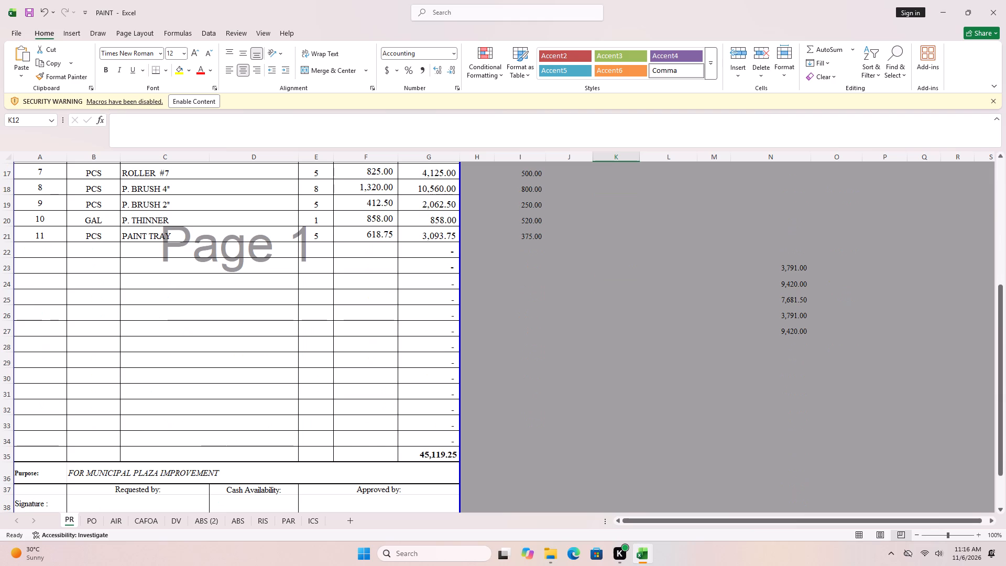
scroll(481, 387, up, 3)
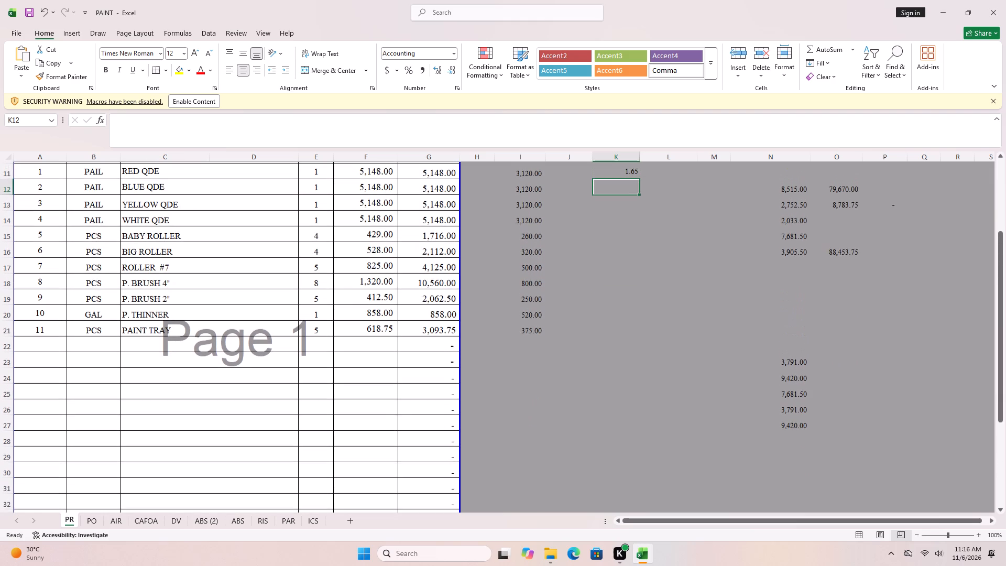
scroll(476, 365, up, 2)
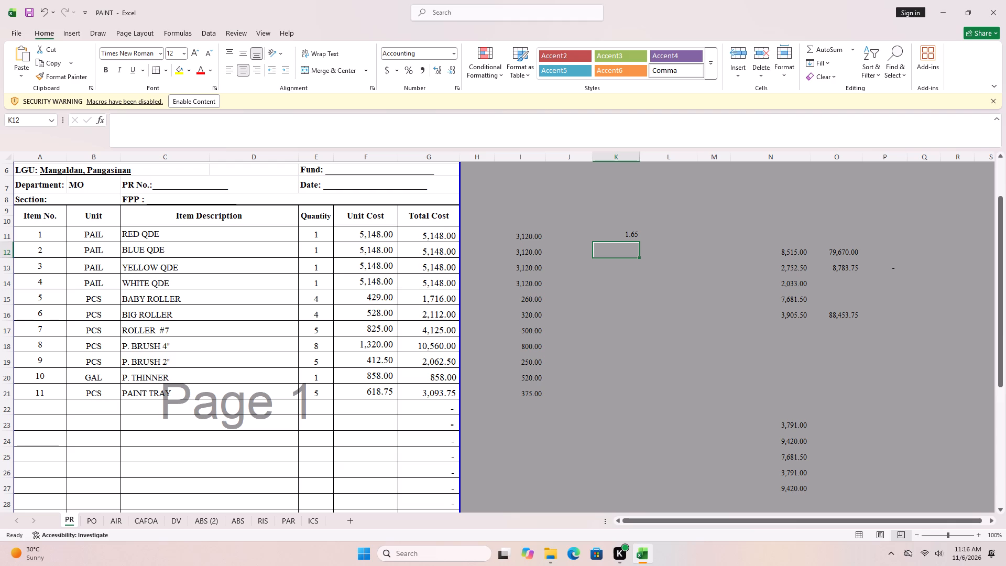
click(322, 235)
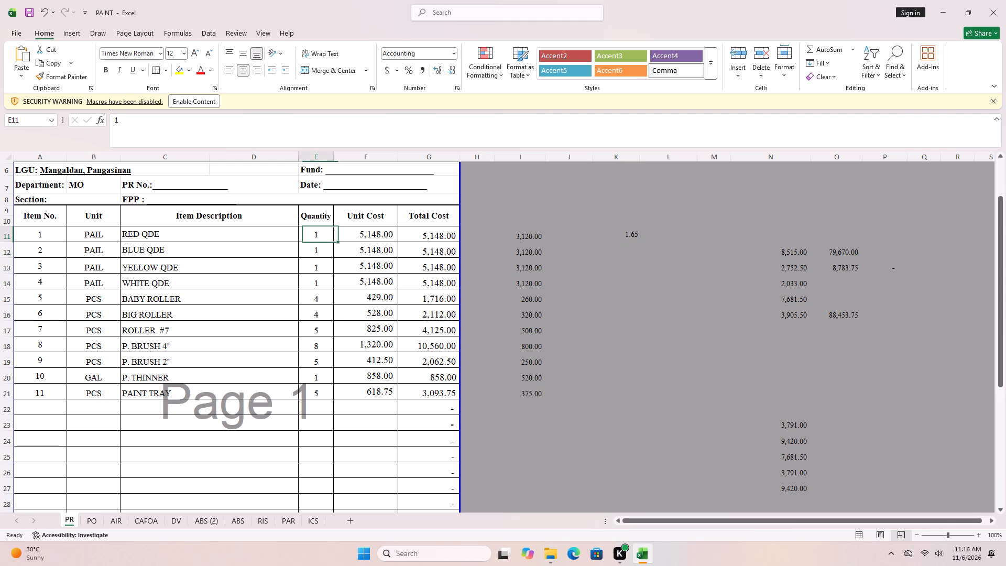
key(5)
key(Return)
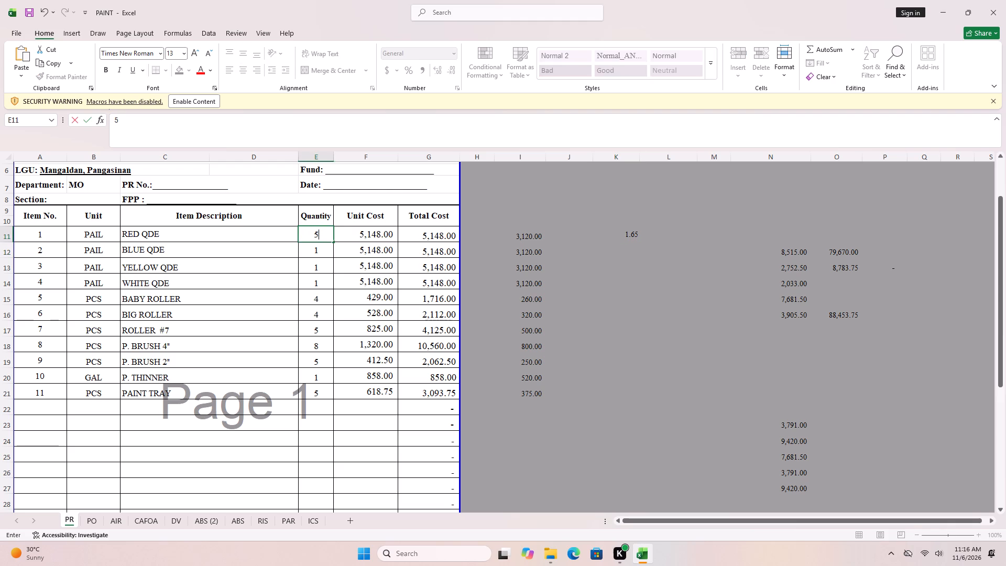
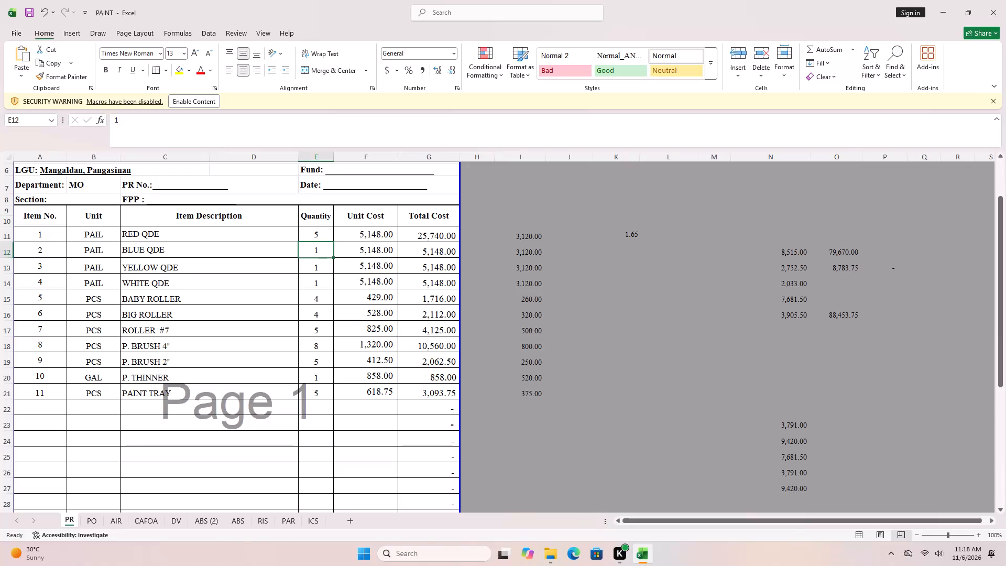
Add SEMI GLOSS LATEX as a new item description in C22, below PAINT TRAY.
click(157, 409)
text(se)
key(BackSpace)
key(BackSpace)
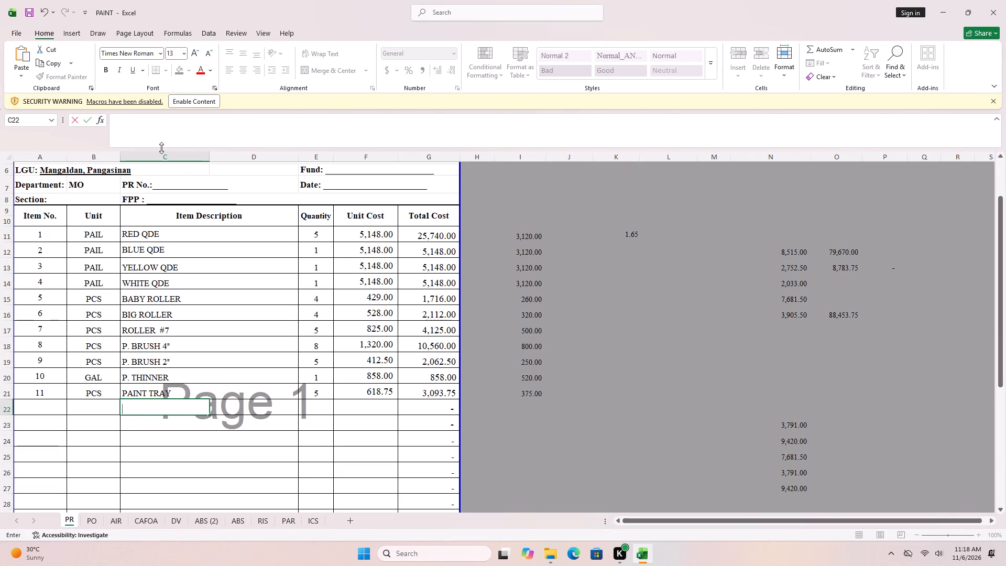
text(SEMI GLOSS LATEX)
key(Return)
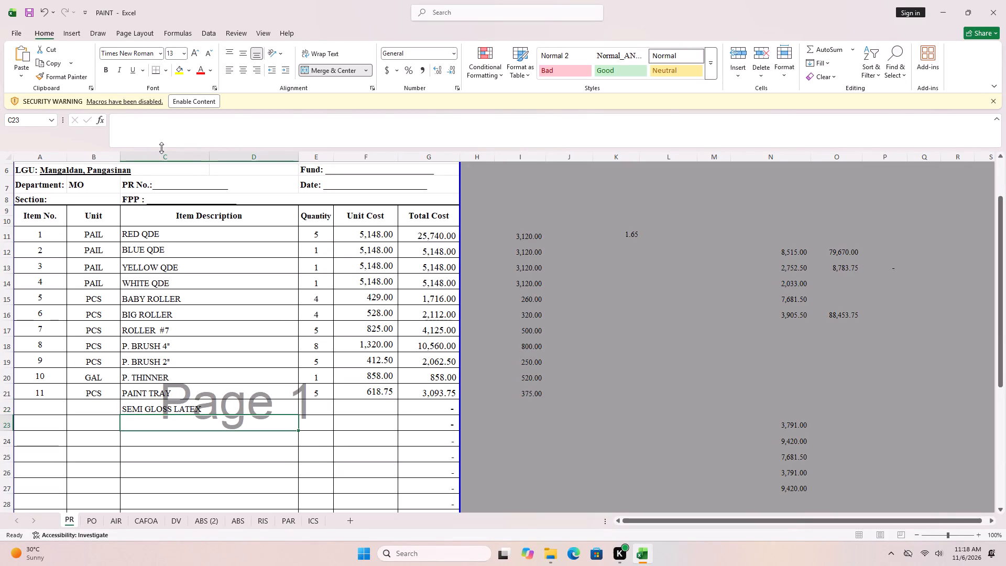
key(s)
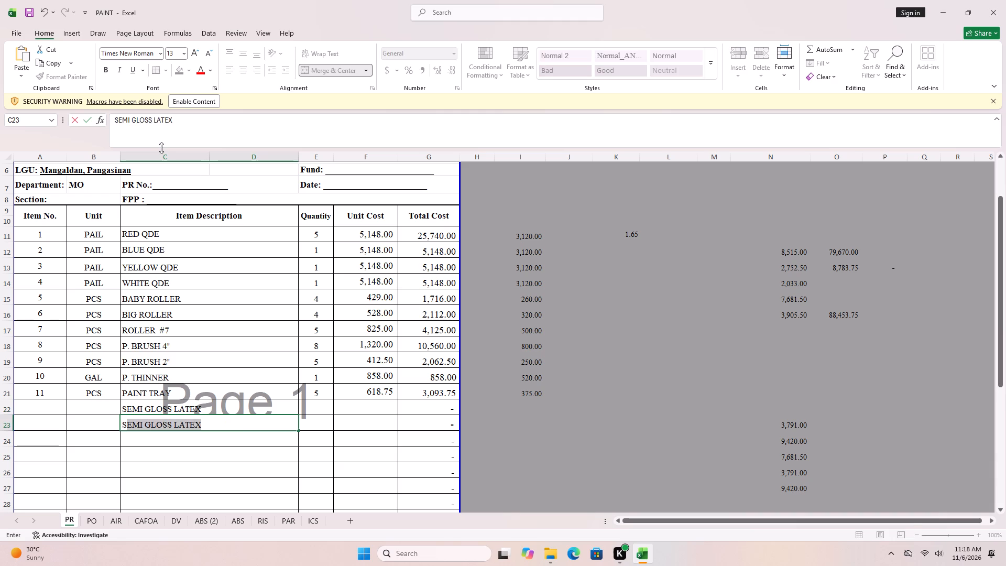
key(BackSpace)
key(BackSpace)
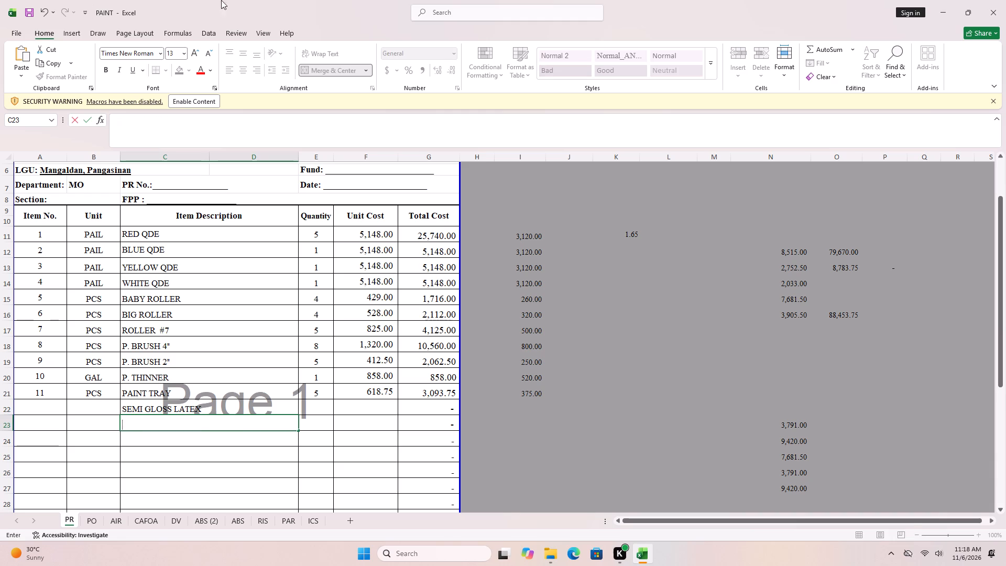
Give the SEMI GLOSS LATEX row the unit PAIL and a quantity of 4.
click(106, 414)
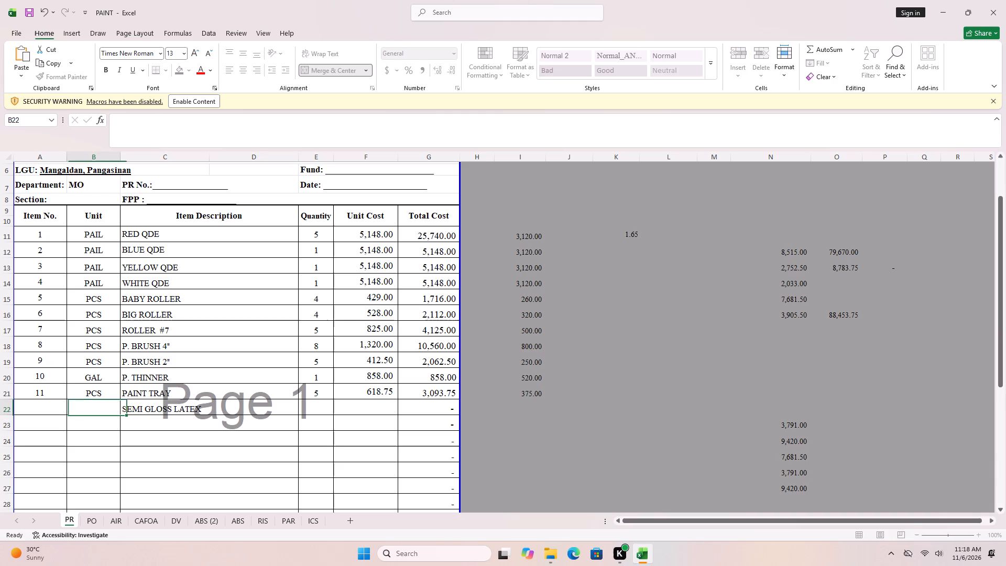
text(PA)
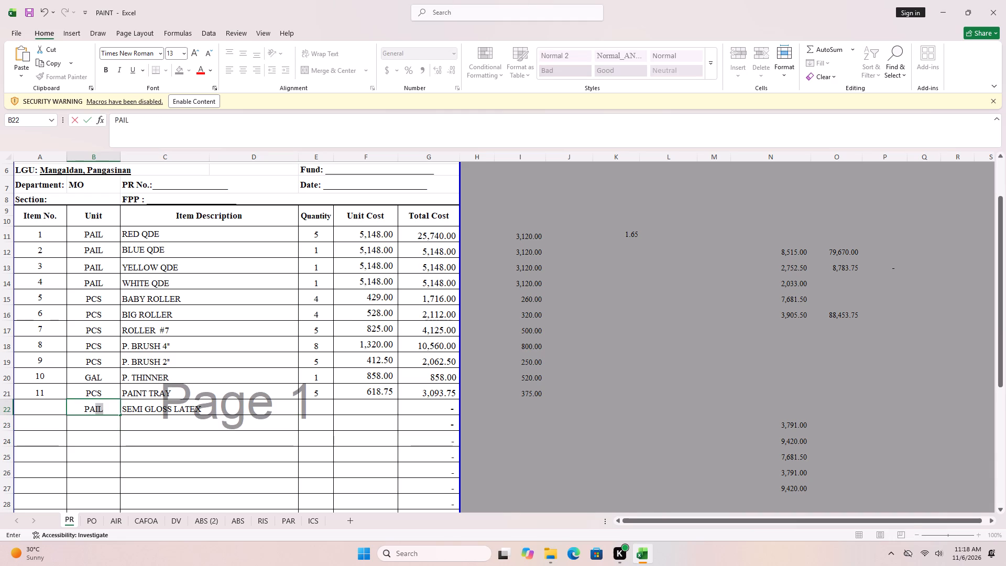
key(Tab)
key(Tab)
key(Tab)
key(4)
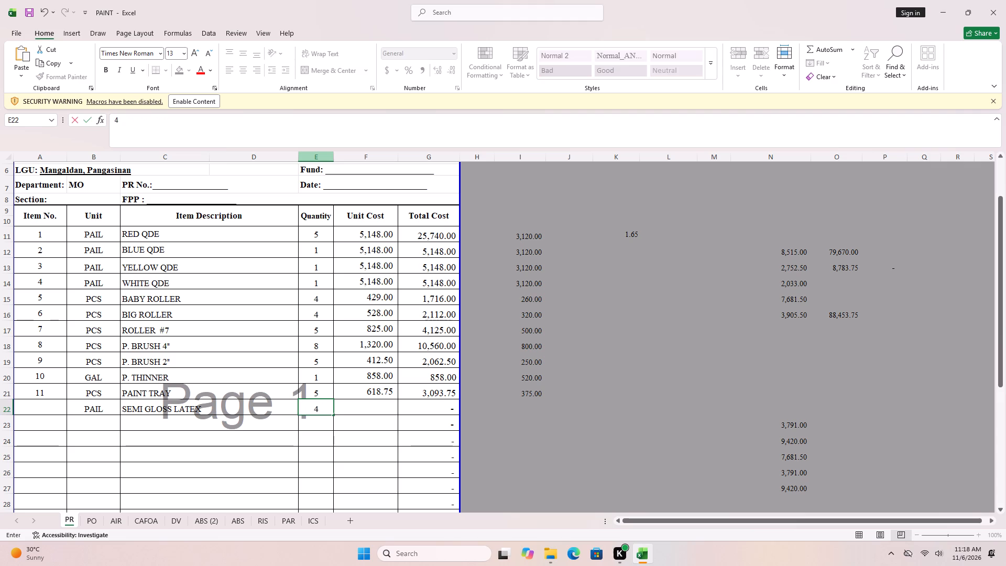
key(Tab)
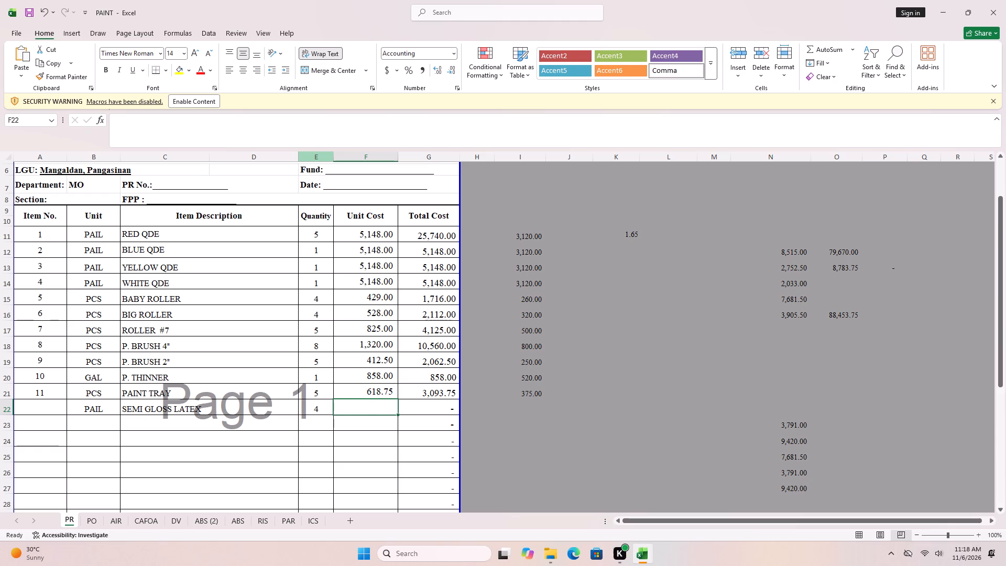
Enter the semi gloss latex base price of 2980 in I22.
click(538, 406)
text(2980)
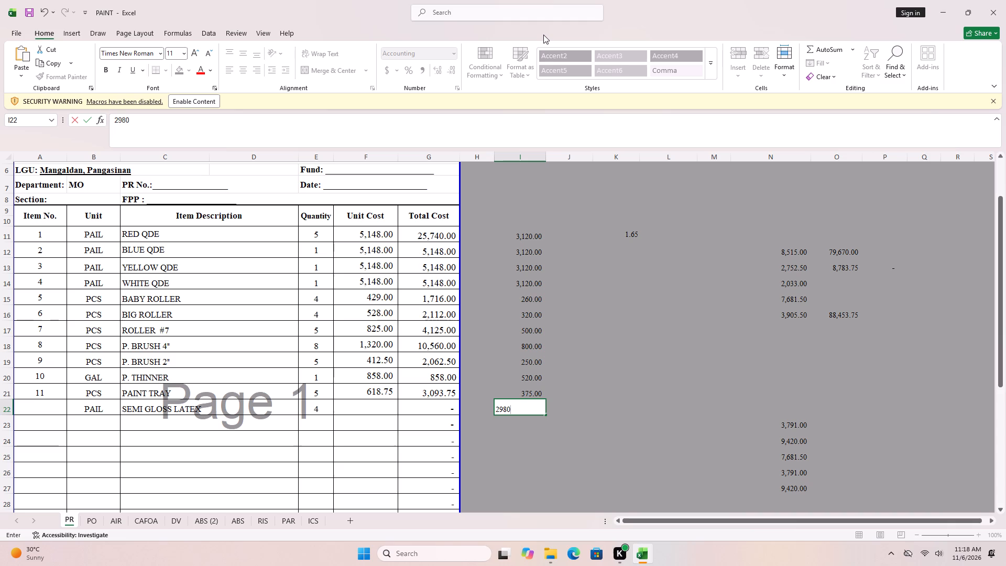
key(Return)
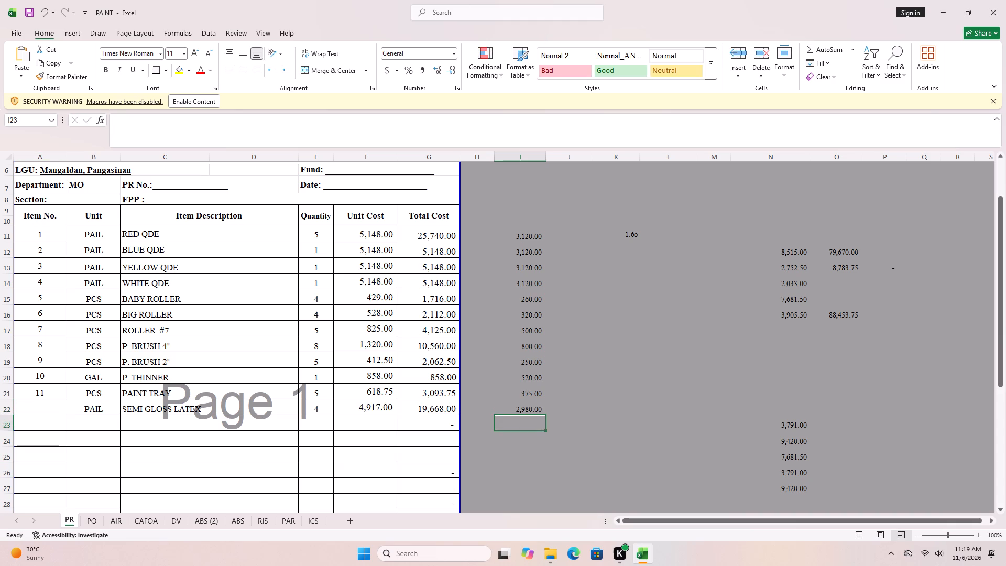
Number the semi gloss latex row as item 12 in A22.
click(41, 407)
text(12)
key(Return)
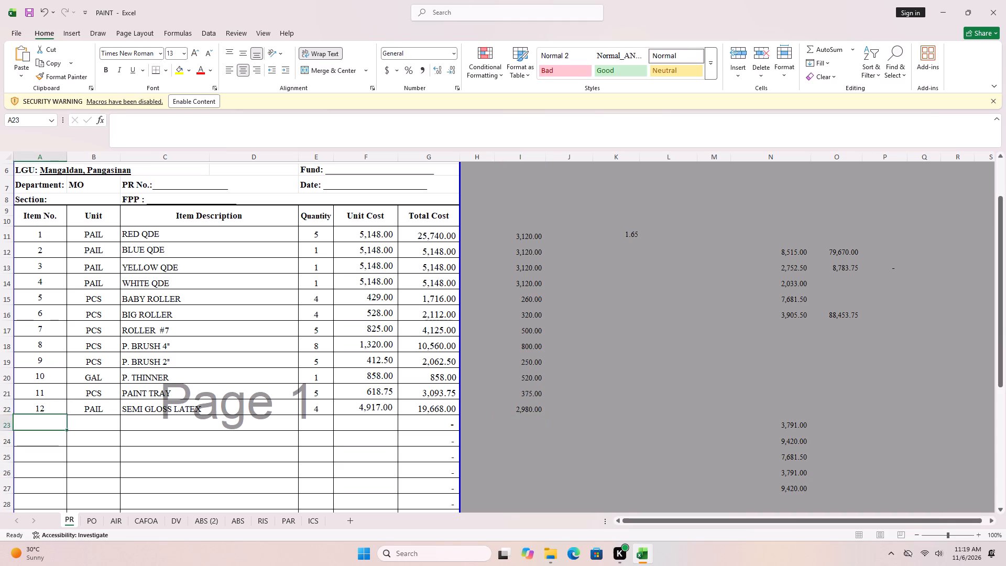
Examine the item rows against the grand total at the bottom of the purchase request.
scroll(173, 402, down, 6)
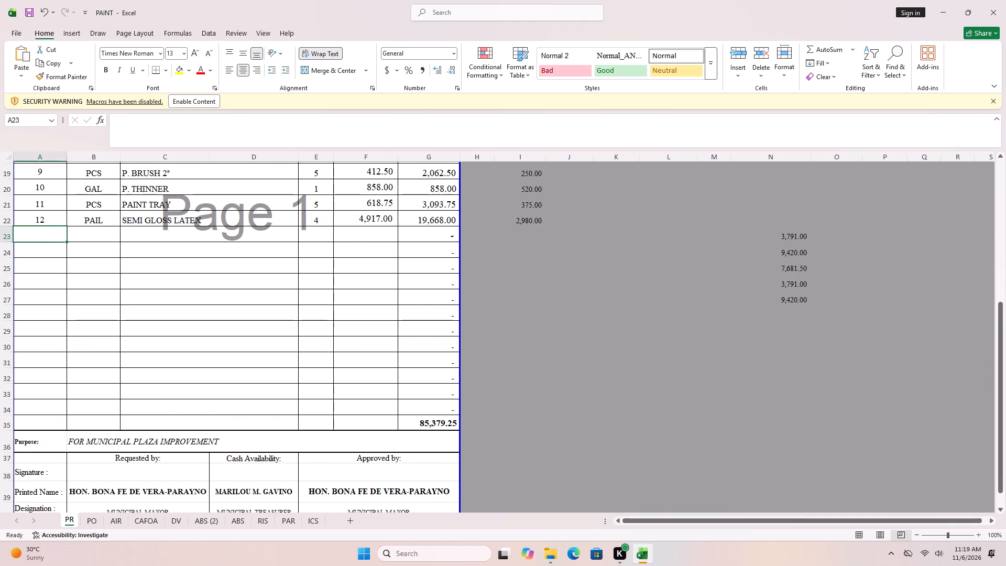
scroll(240, 405, up, 1)
scroll(240, 405, down, 1)
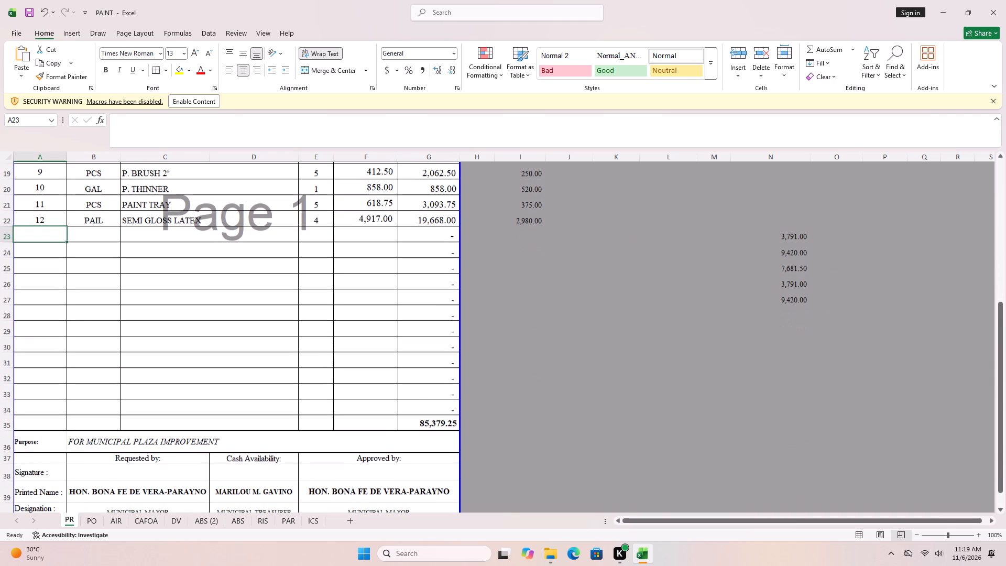
scroll(240, 405, up, 2)
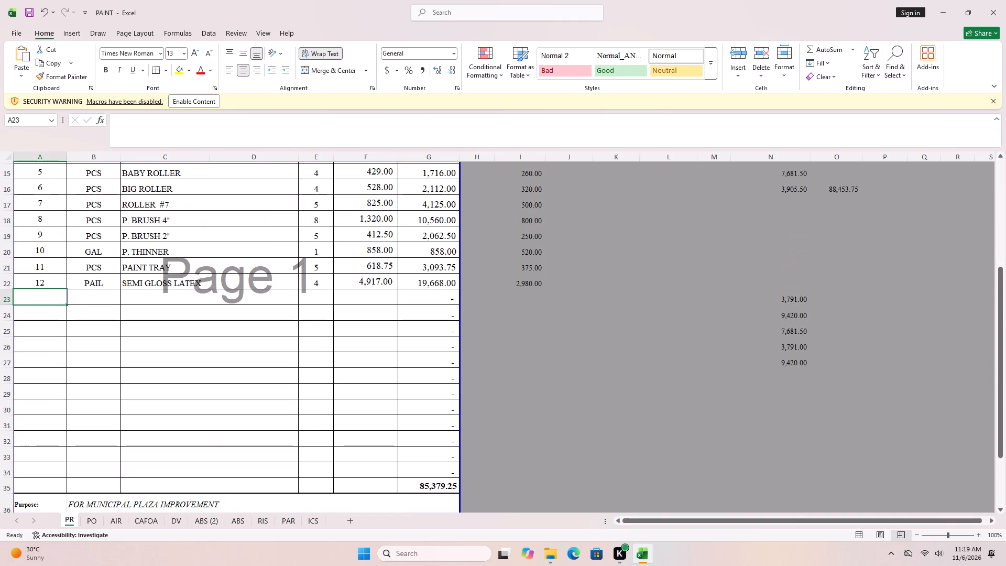
scroll(313, 406, up, 3)
scroll(313, 406, down, 4)
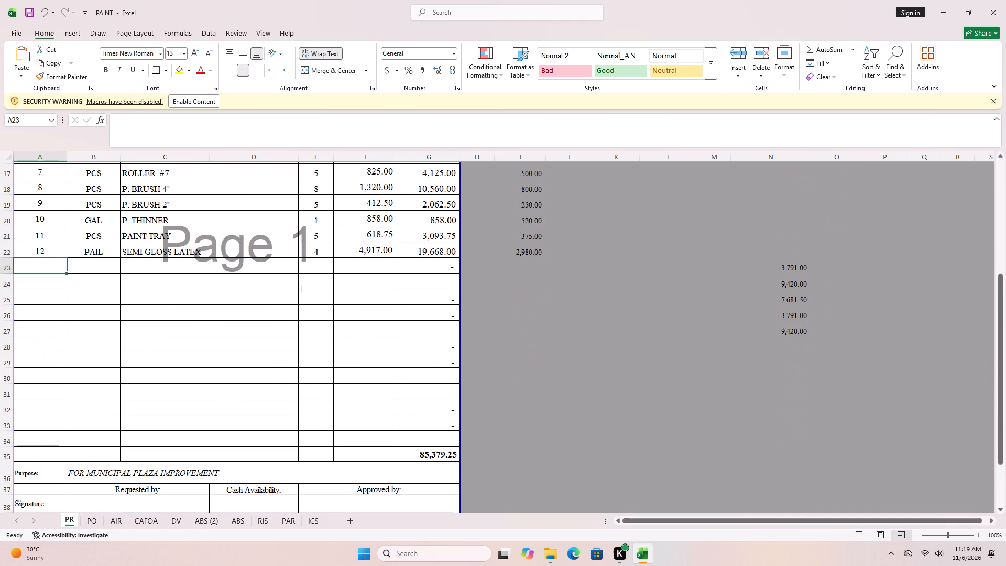
scroll(317, 403, up, 3)
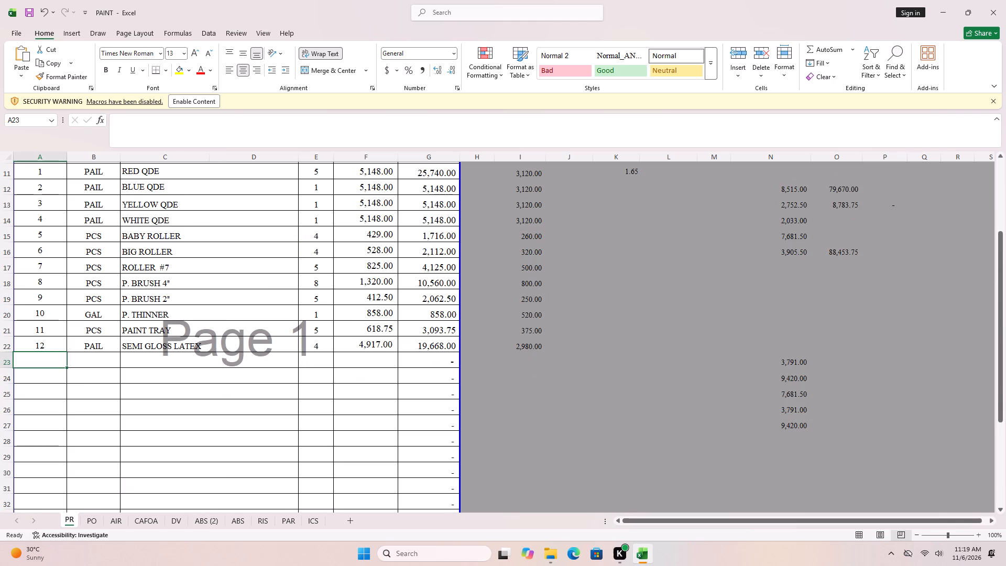
scroll(222, 240, up, 2)
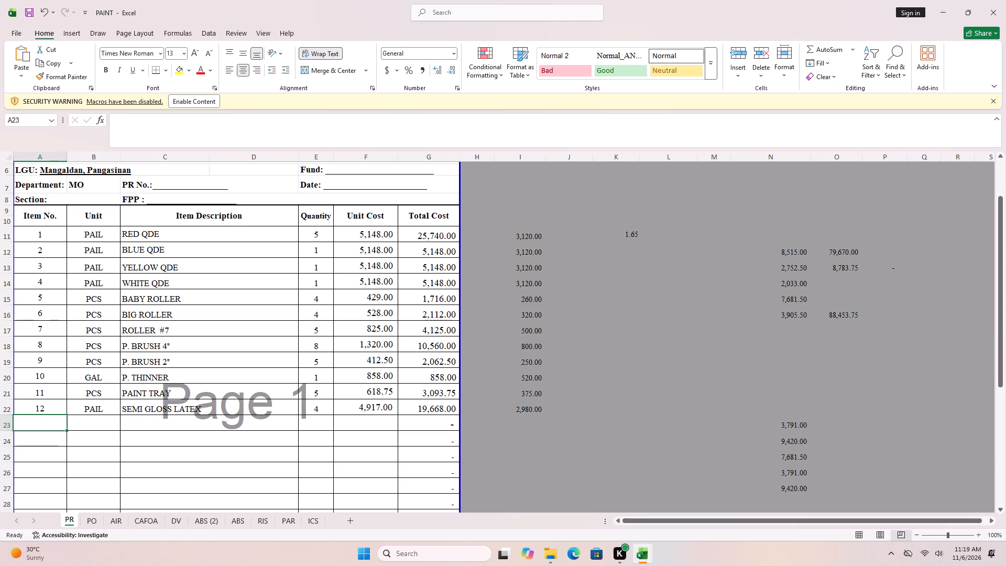
Select the RED QDE quantity in E11.
click(318, 233)
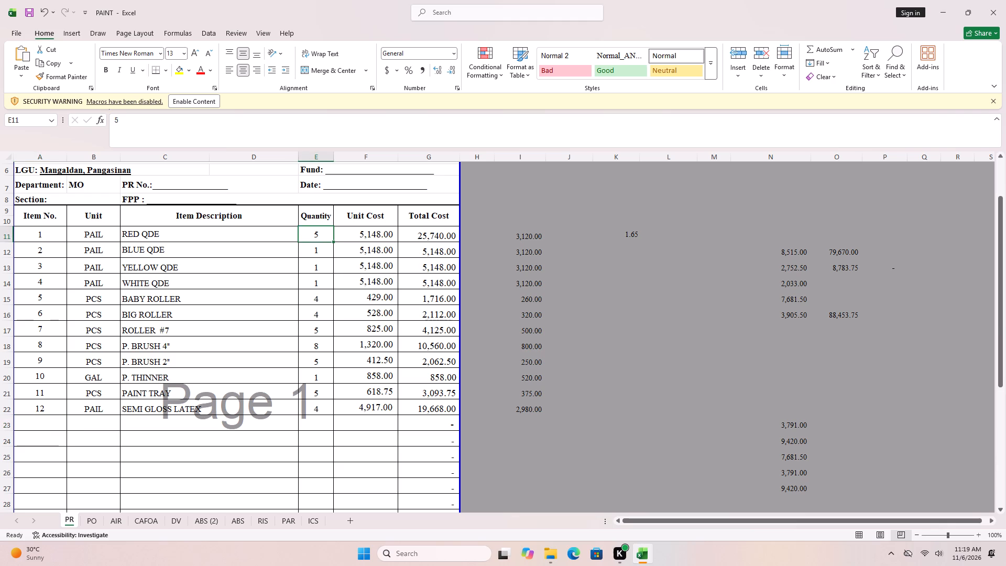
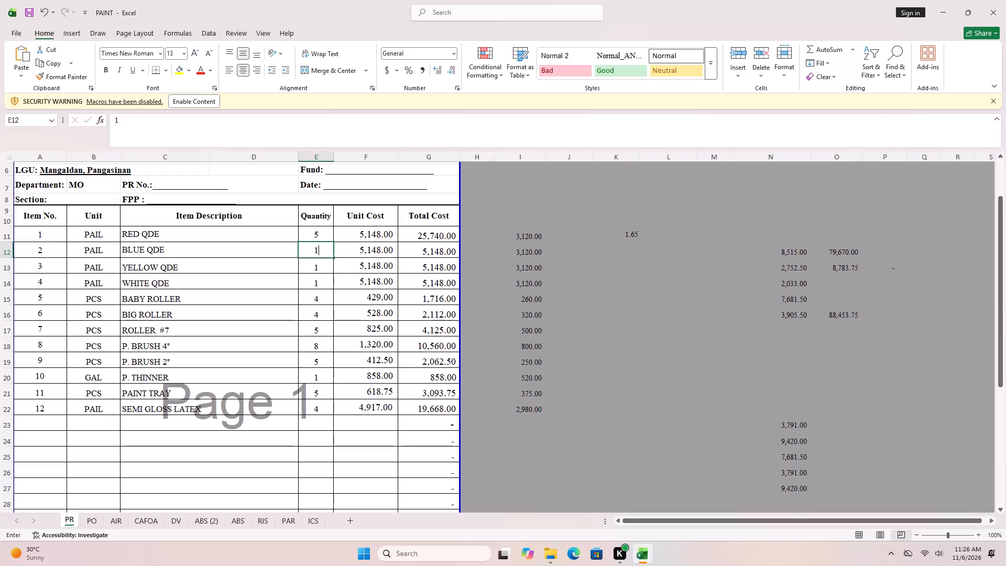
Set the BLUE QDE quantity in E12 to 2.
key(Down)
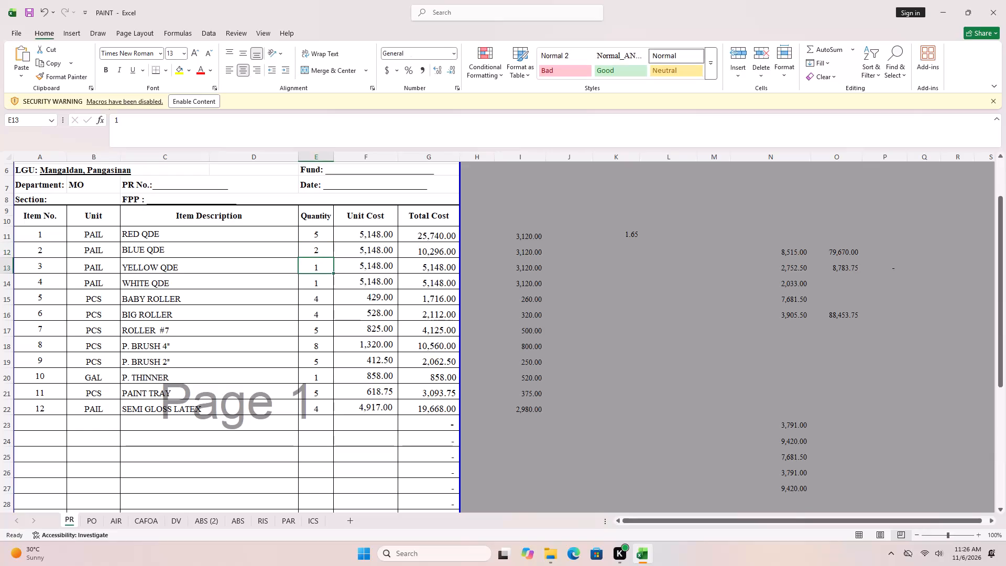
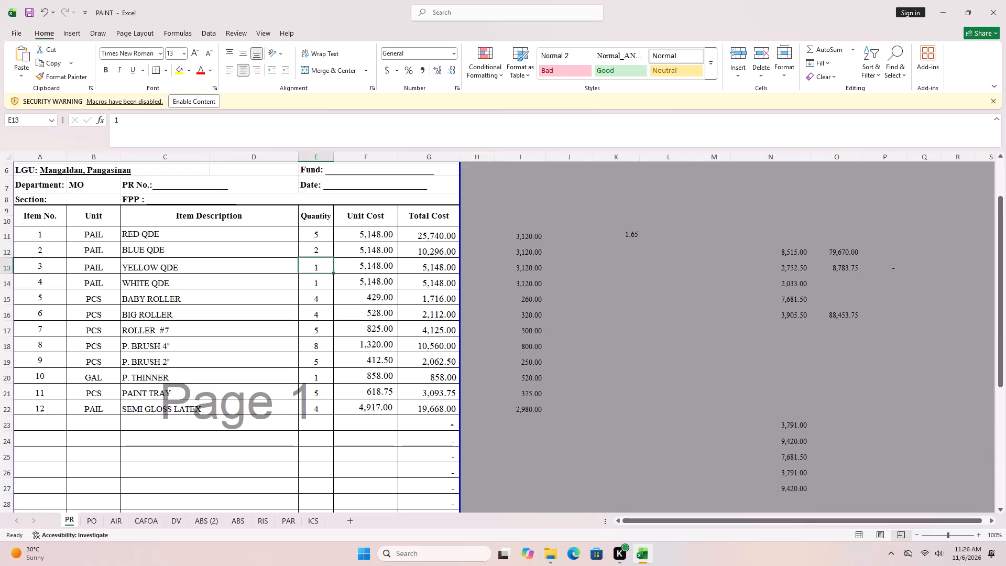
Set the YELLOW QDE quantity in E13 and the WHITE QDE quantity in E14 to 2 each.
key(Up)
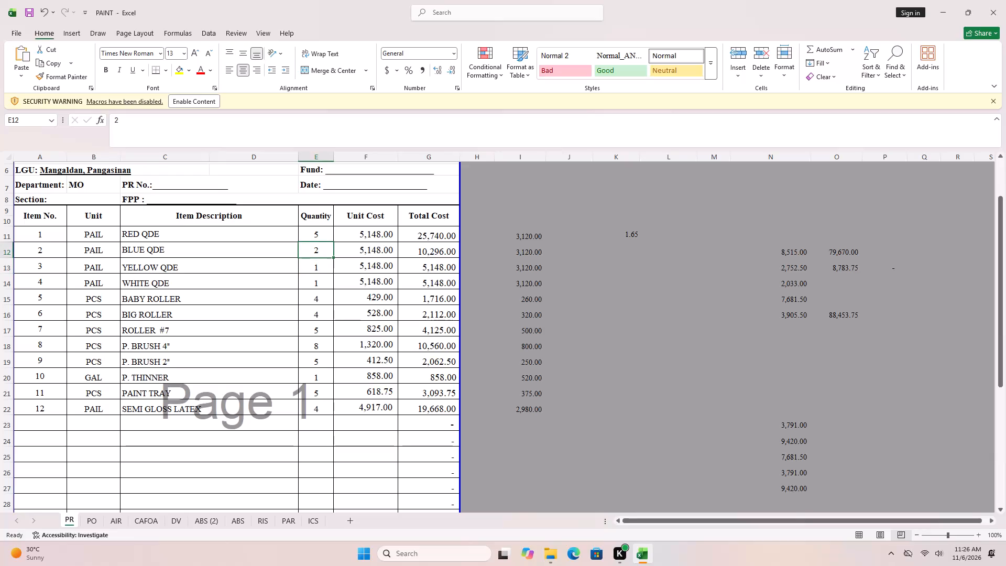
click(332, 232)
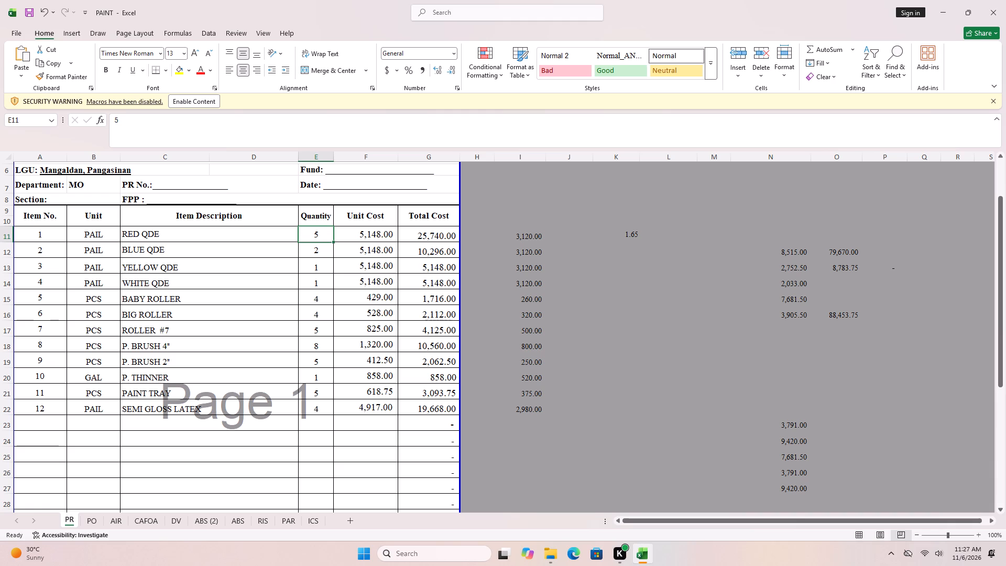
click(316, 248)
click(316, 266)
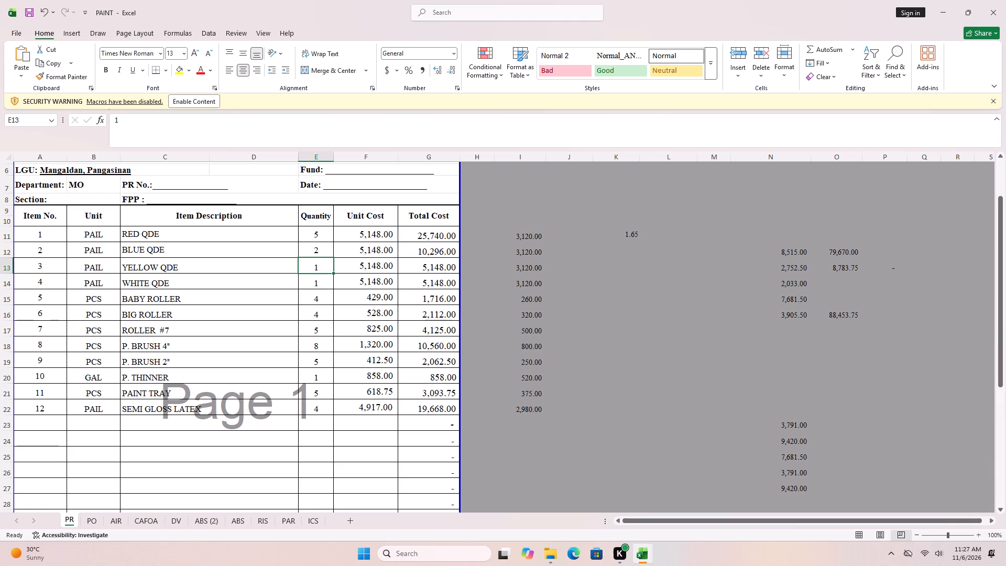
key(2)
click(320, 284)
key(Return)
click(321, 286)
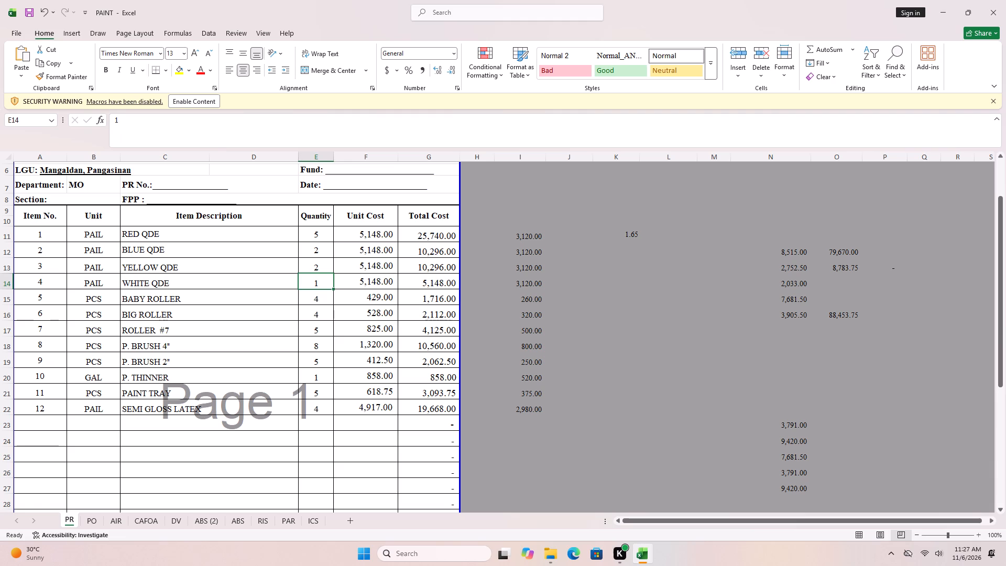
key(2)
key(Return)
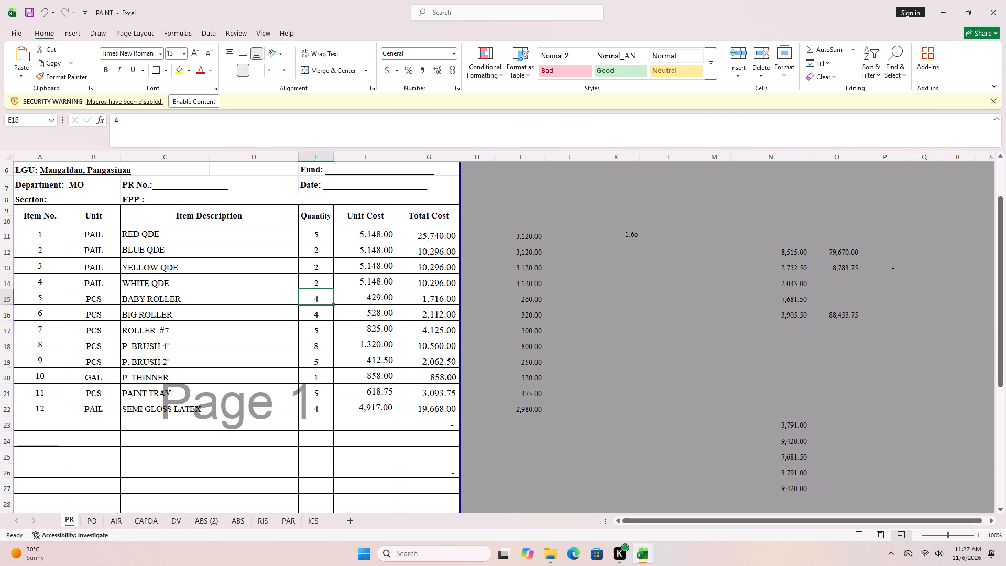
Set the BABY ROLLER quantity in E15 and the BIG ROLLER quantity in E16 to 11 each.
text(11)
key(Return)
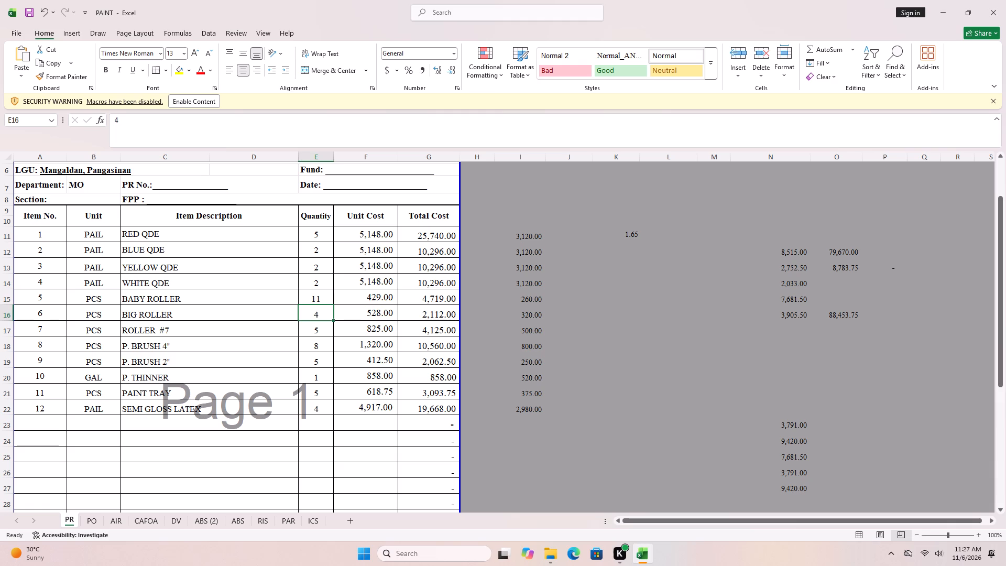
key(1)
key(1)
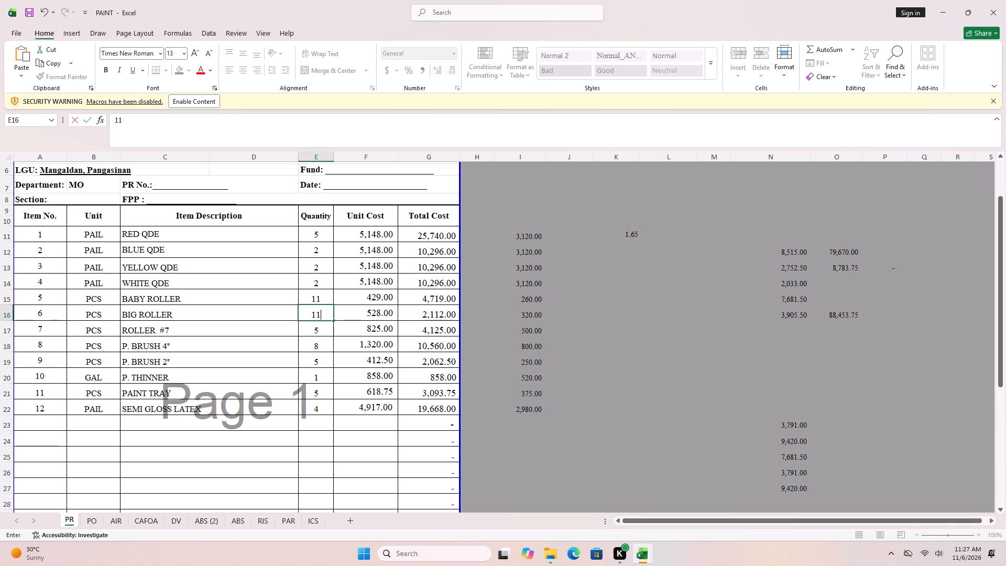
key(Return)
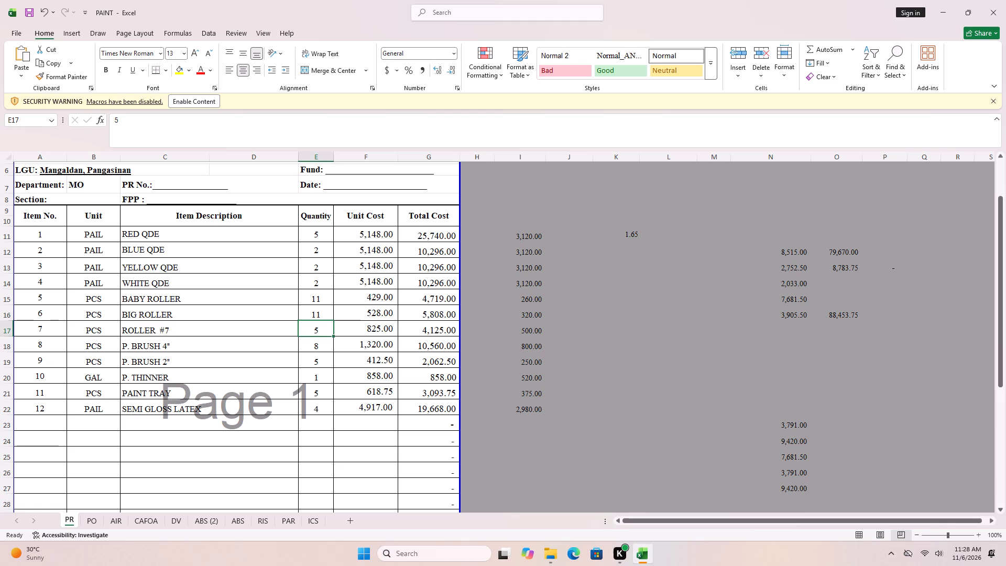
Delete the entire ROLLER #7 row, row 17, from the item list.
click(0, 333)
right_click(0, 333)
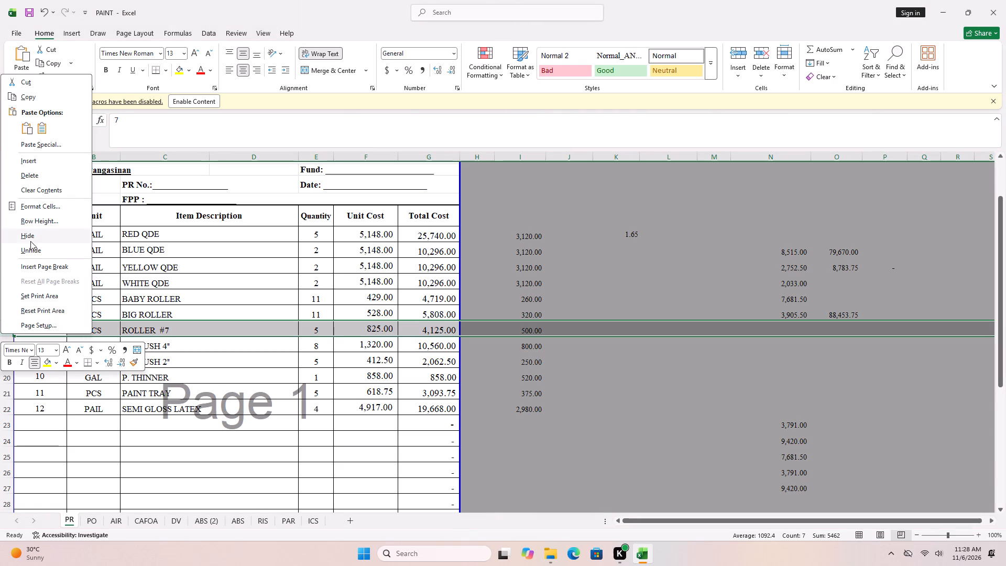
click(27, 179)
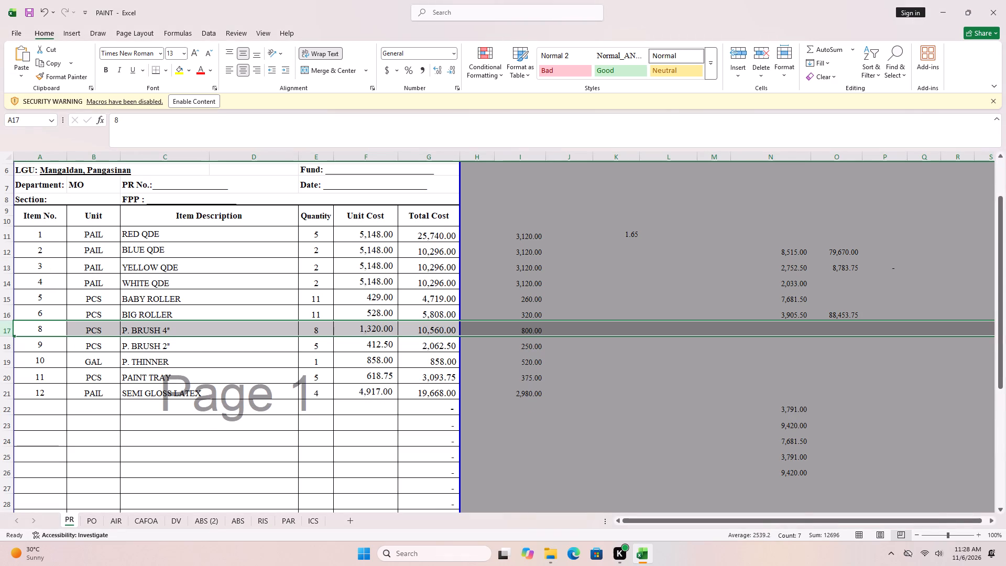
Set the P. BRUSH 4" quantity in E17 to 13 and the P. BRUSH 2" quantity in E18 to 9.
click(313, 329)
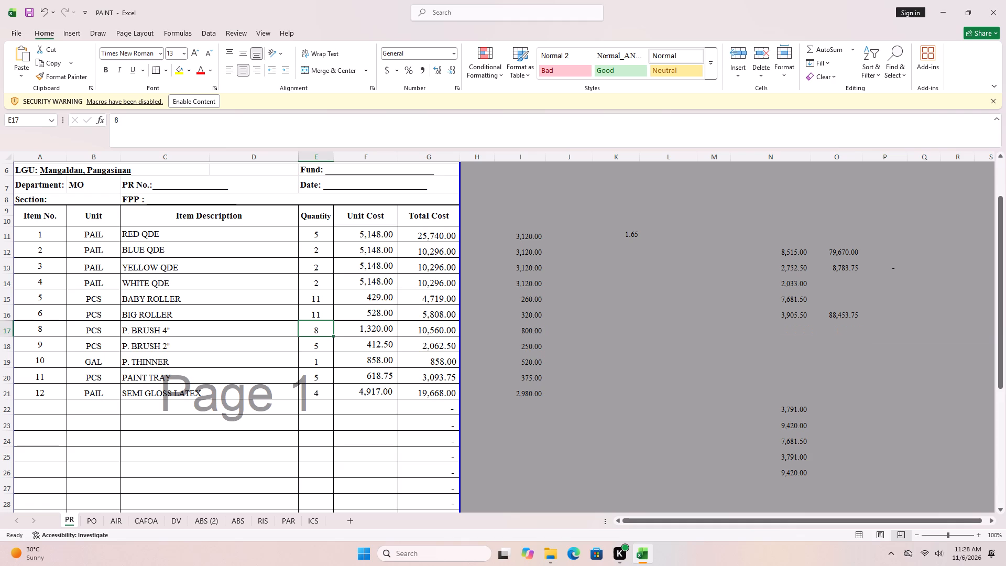
key(1)
key(3)
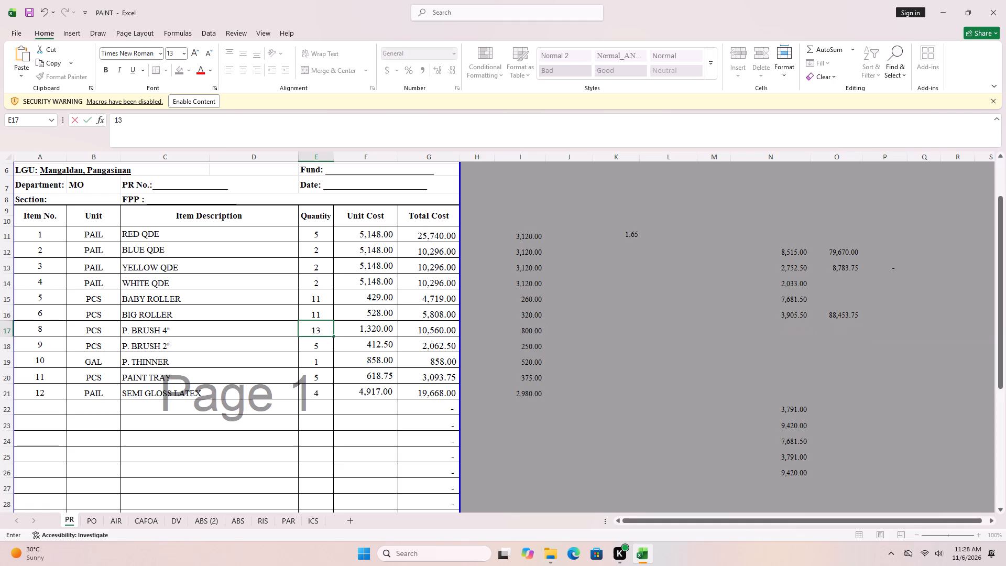
key(Return)
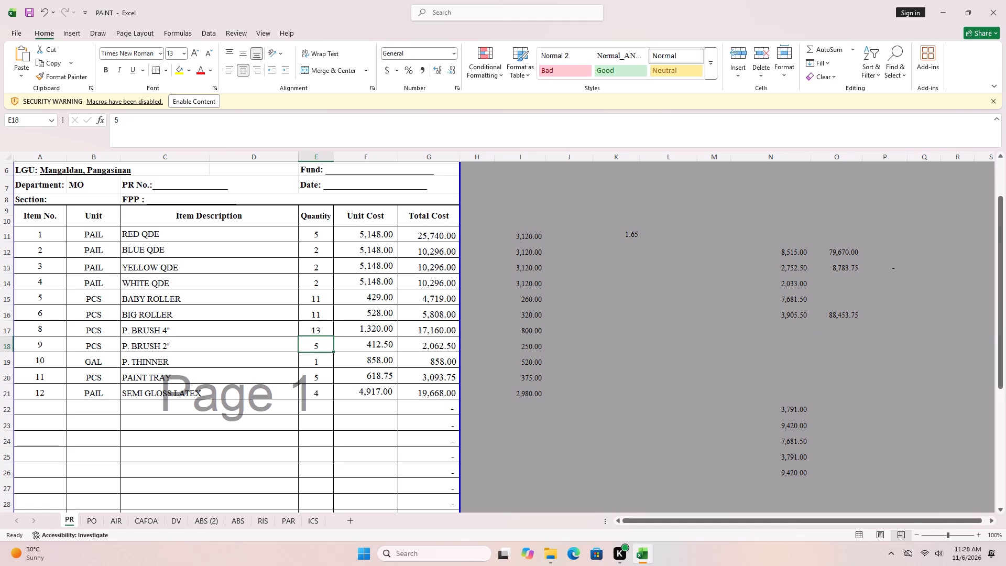
key(9)
key(Return)
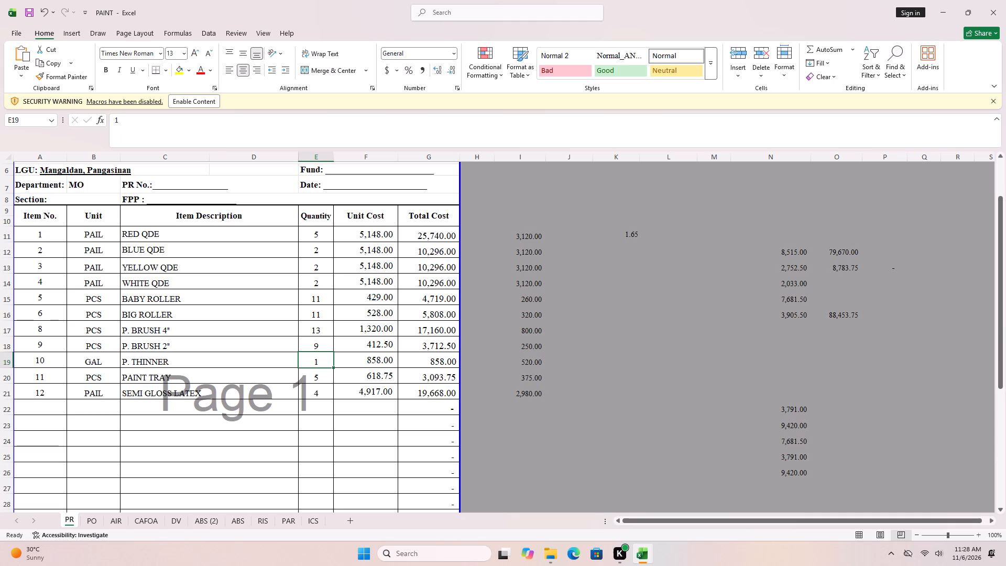
Set the P. THINNER quantity in E19 to 2 and the PAINT TRAY quantity in E20 to 9.
key(2)
key(Return)
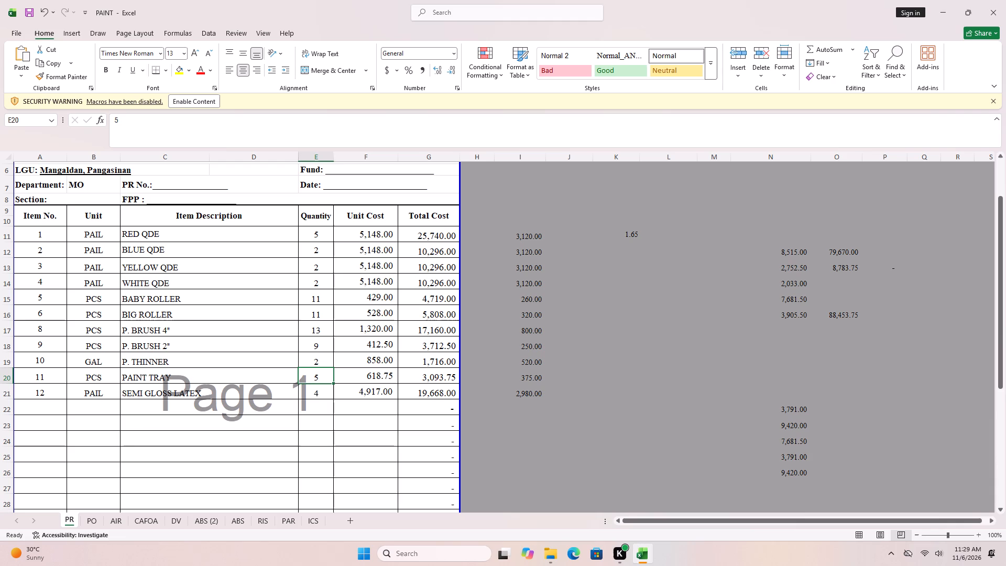
key(9)
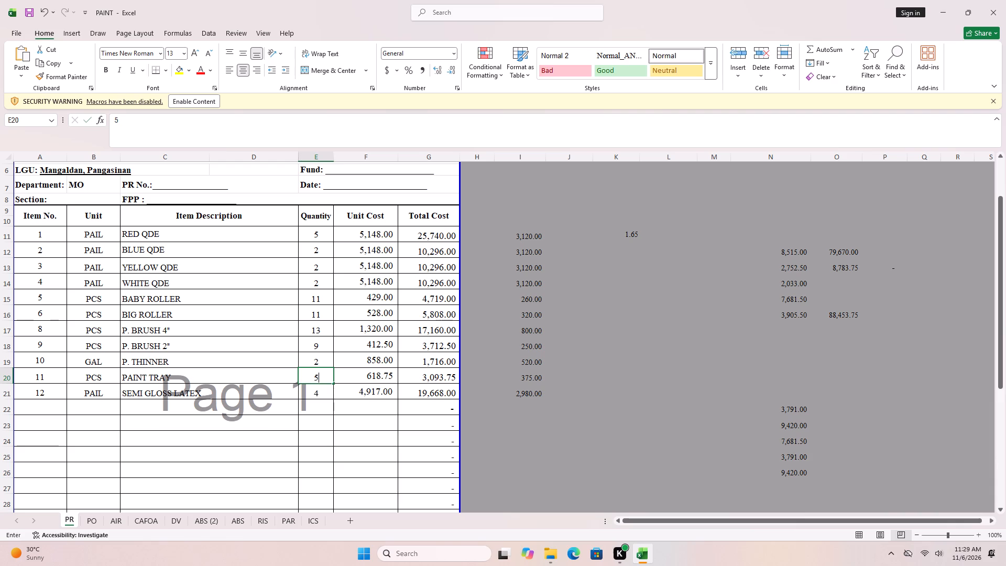
key(Return)
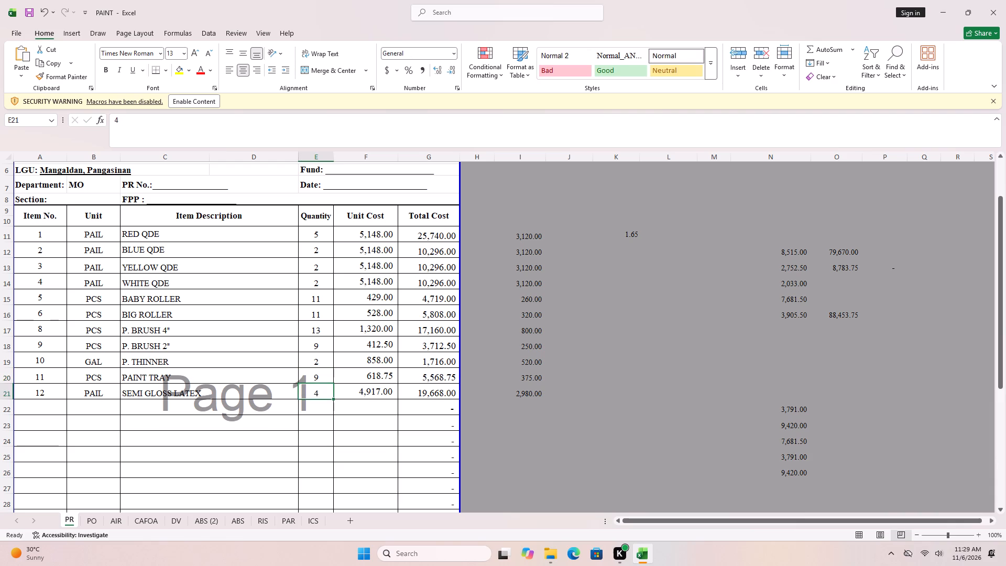
key(Return)
Save the PAINT workbook with the revised quantities.
scroll(387, 278, down, 2)
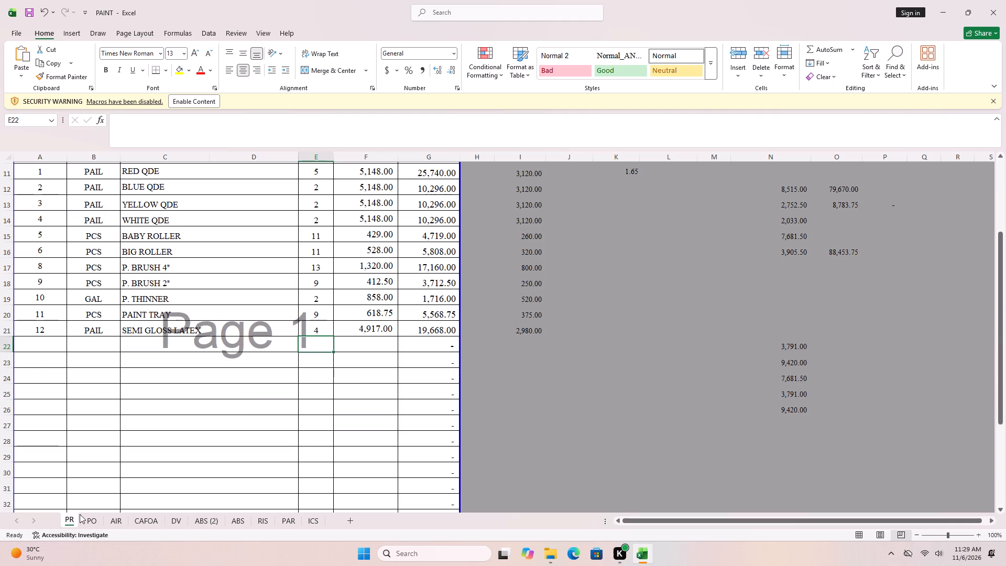
key(ctrl+s)
right_click(69, 523)
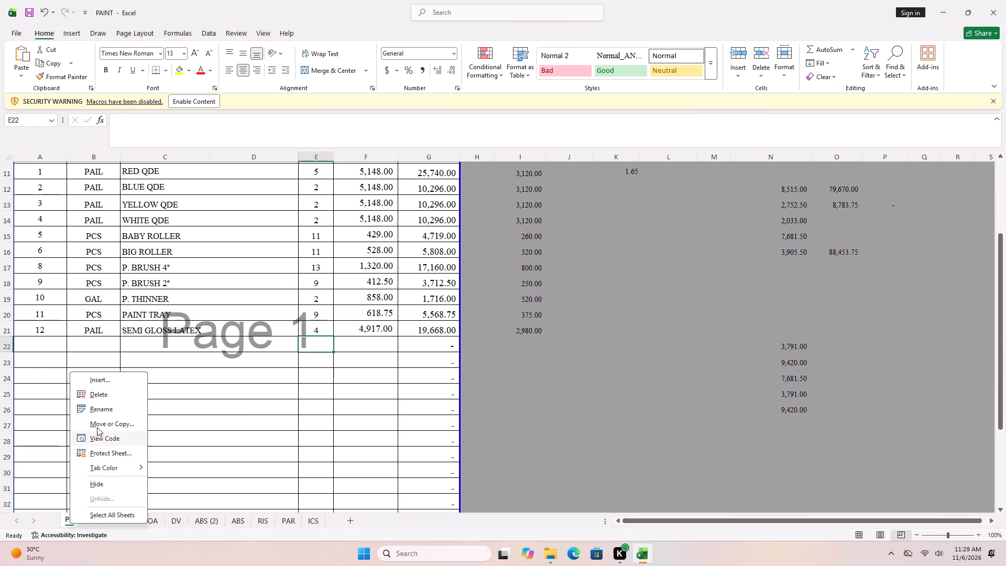
click(94, 343)
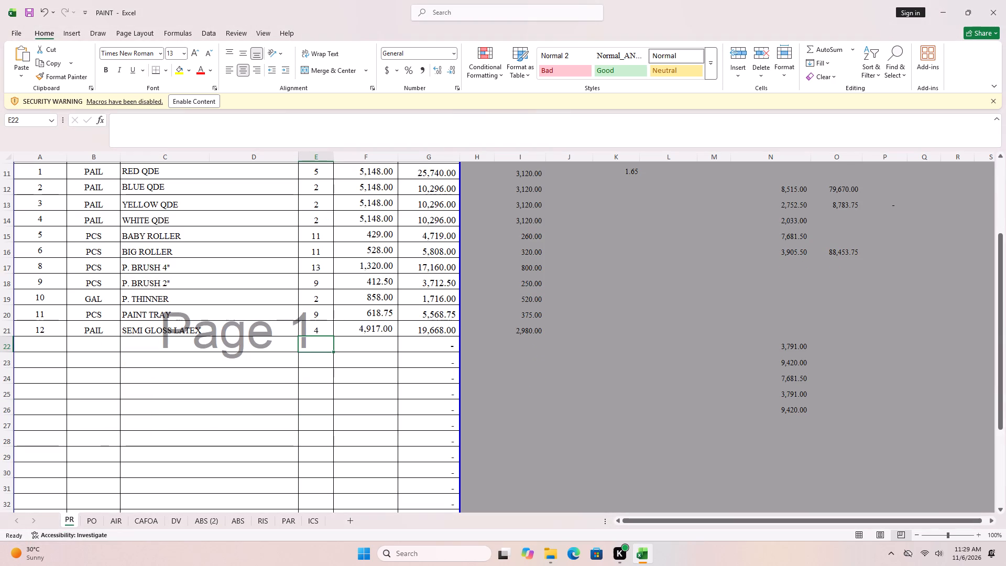
Enter LACQUER THINNER as the item description in C22, below SEMI GLOSS LATEX.
click(159, 349)
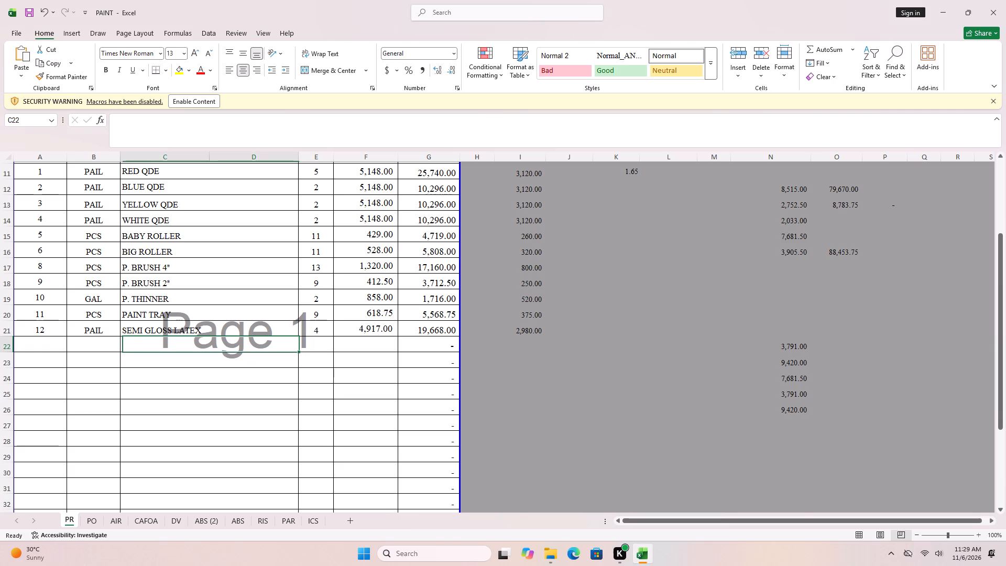
text(LOCKER)
key(space)
key(BackSpace)
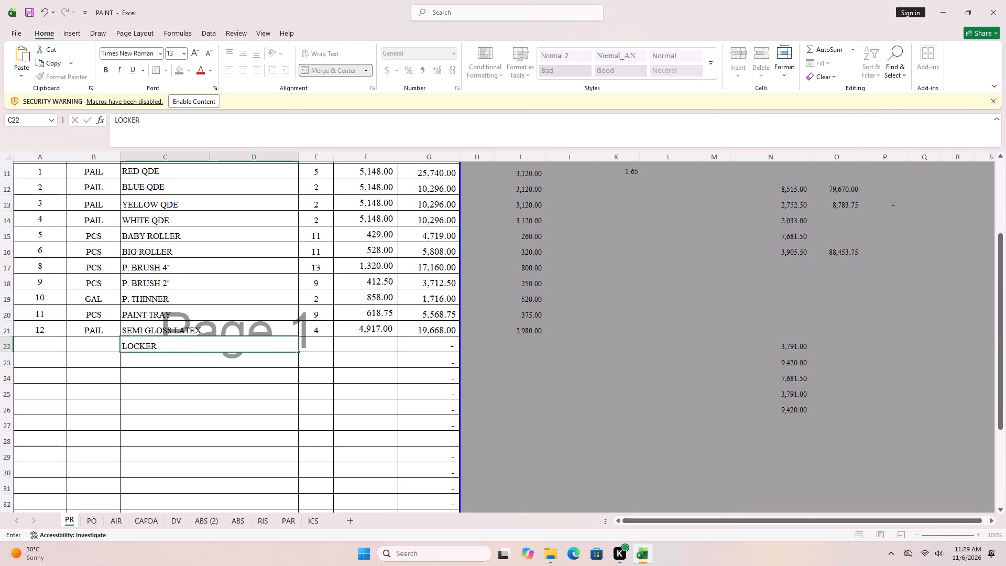
key(BackSpace)
key(BackSpace)
key(BackSpace)
key(BackSpace)
key(BackSpace)
key(a)
key(c)
text(QUER)
key(space)
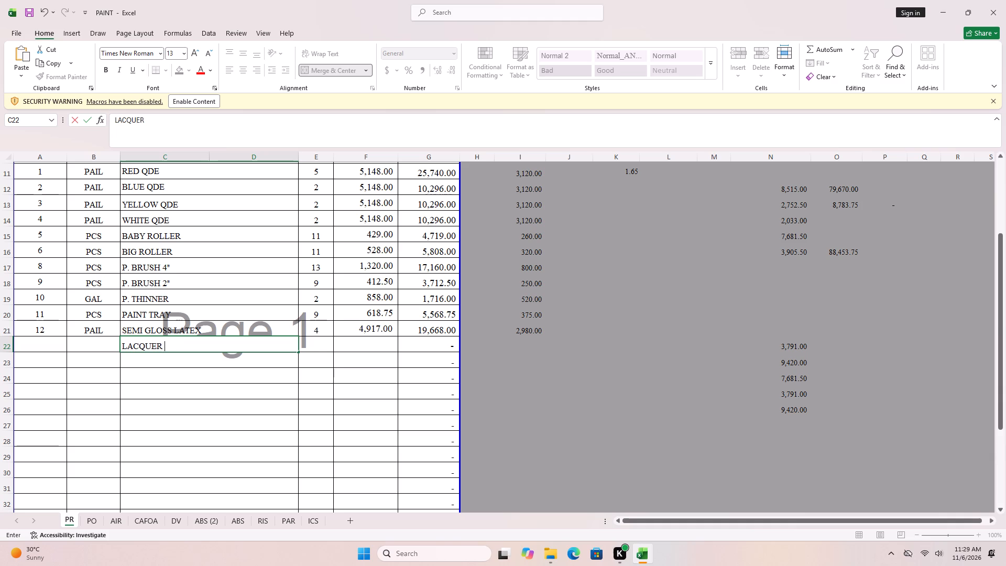
text(THINNER)
key(Tab)
Enter the unit GAL and the quantity 1 for LACQUER THINNER in row 22.
click(91, 349)
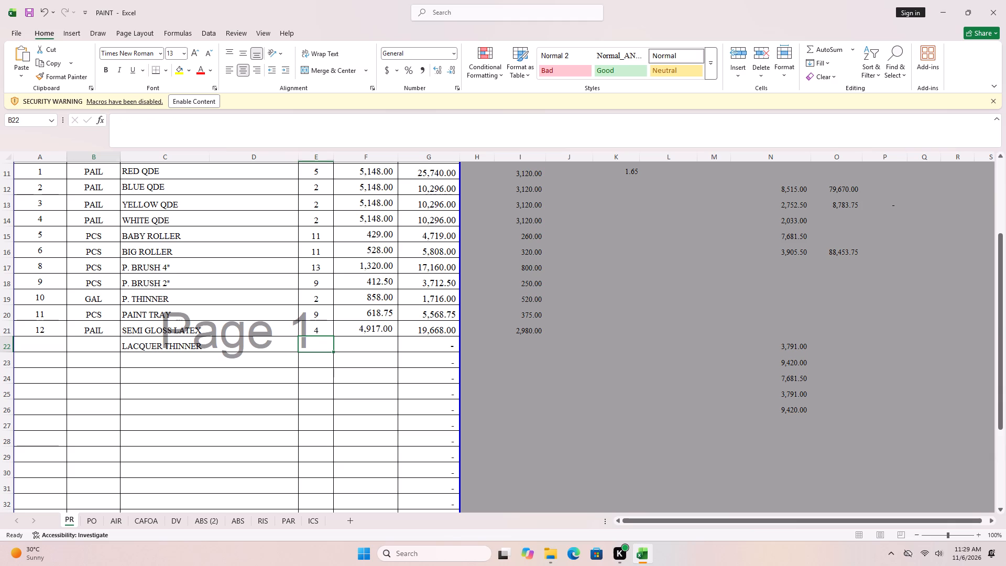
text(GA)
key(l)
key(Tab)
key(Tab)
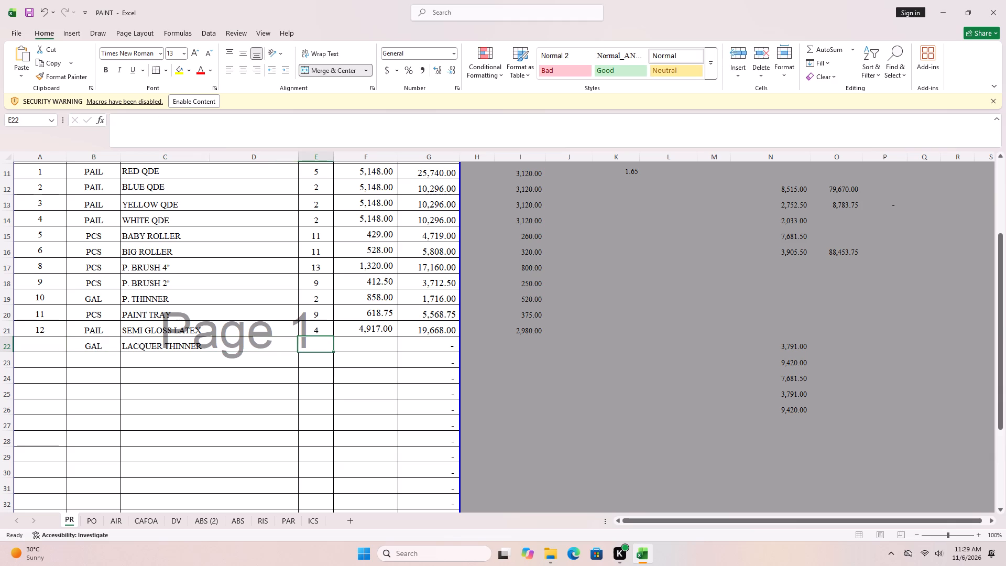
key(1)
key(Tab)
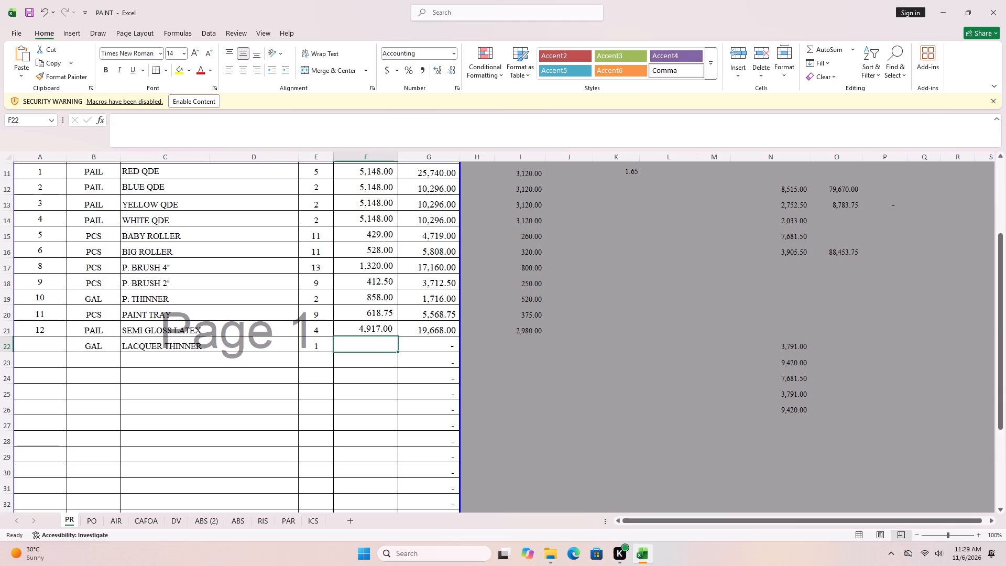
Enter the LACQUER THINNER base price of 460 in I22.
click(542, 346)
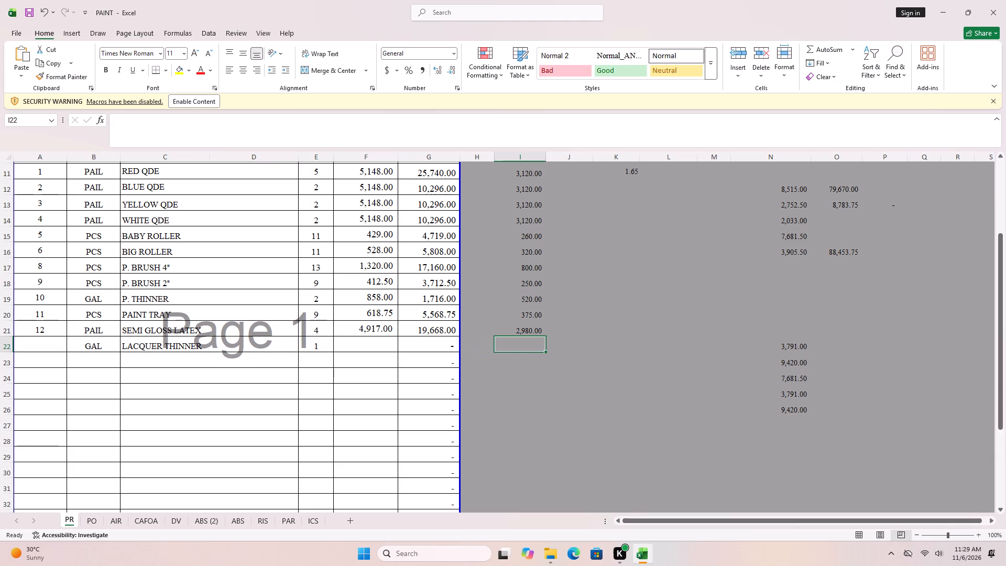
text(460)
key(Return)
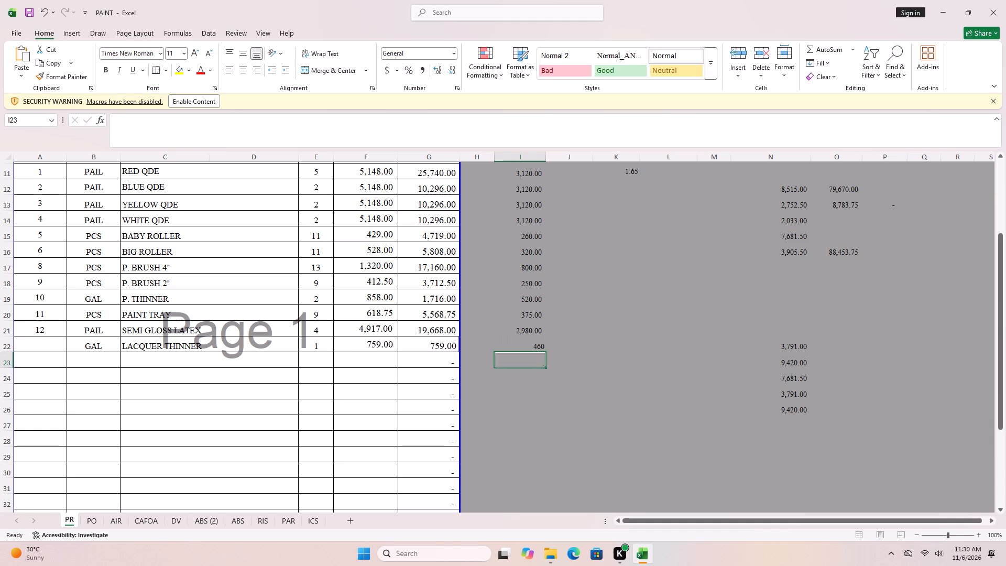
Enter item number 13 for LACQUER THINNER in A22.
click(249, 363)
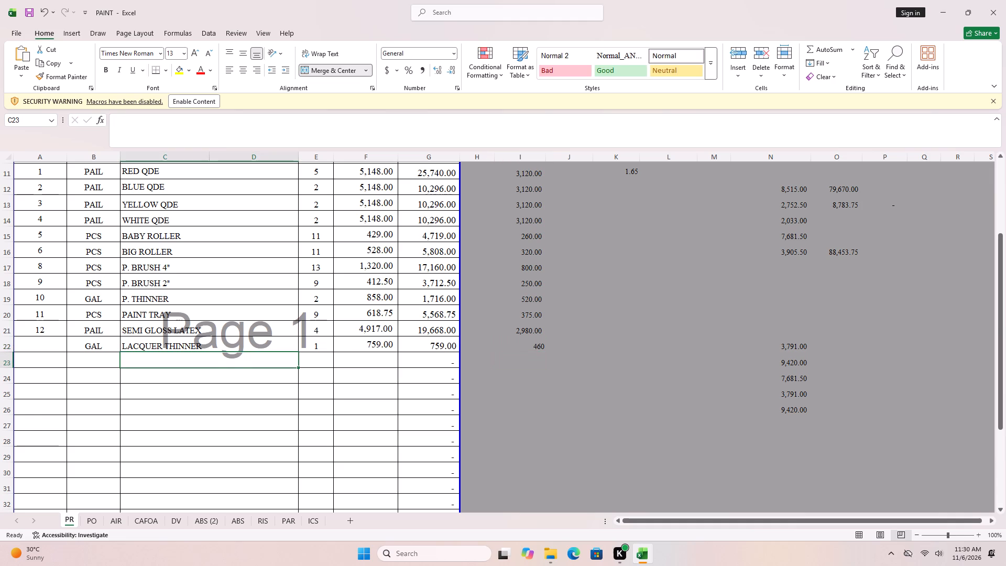
key(Left)
key(Right)
key(Up)
key(Left)
key(Left)
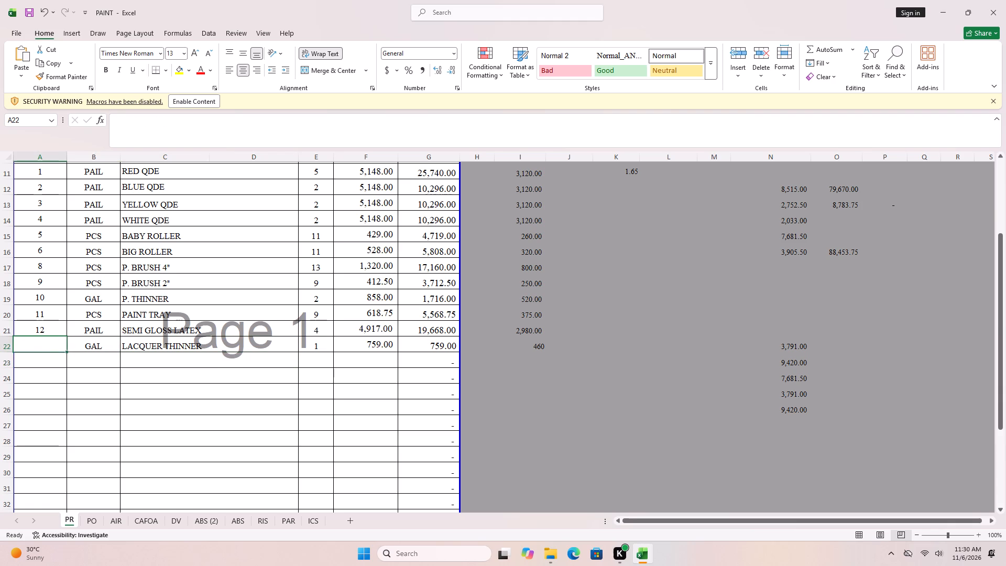
key(1)
key(Return)
key(Up)
key(3)
key(BackSpace)
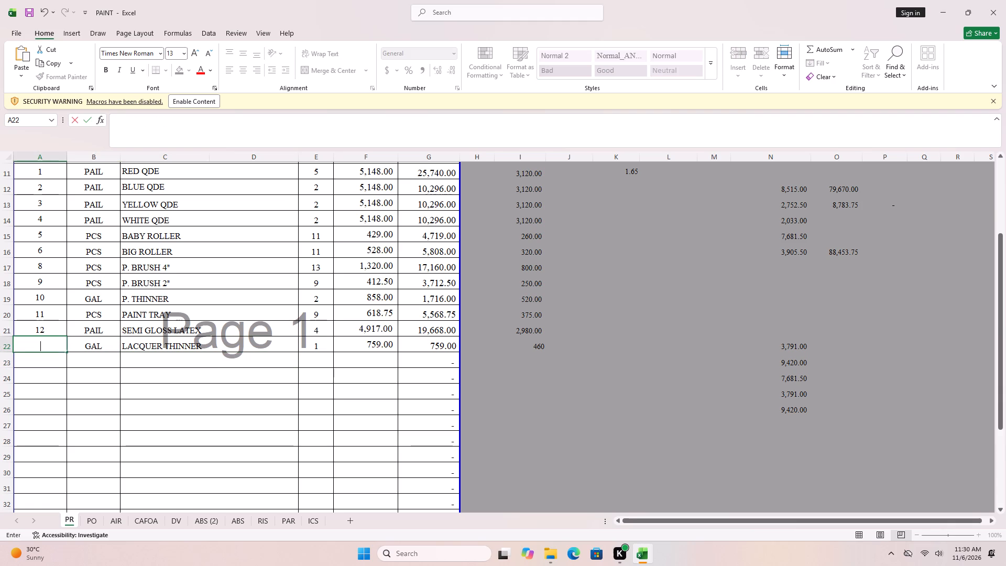
text(13)
key(Right)
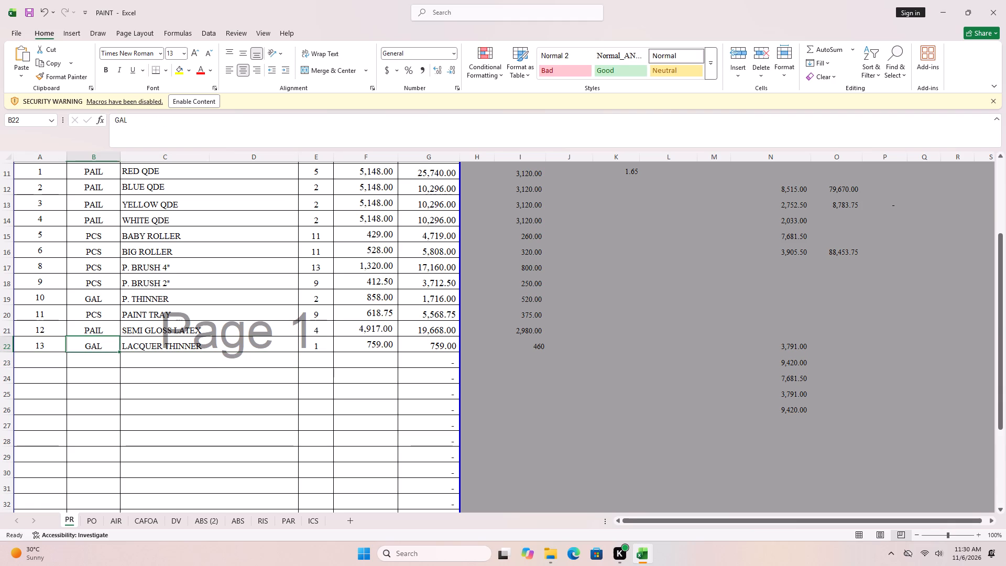
Add LIHA as the item description in C23, below LACQUER THINNER, with a quantity of 10.
key(Down)
key(Up)
key(Up)
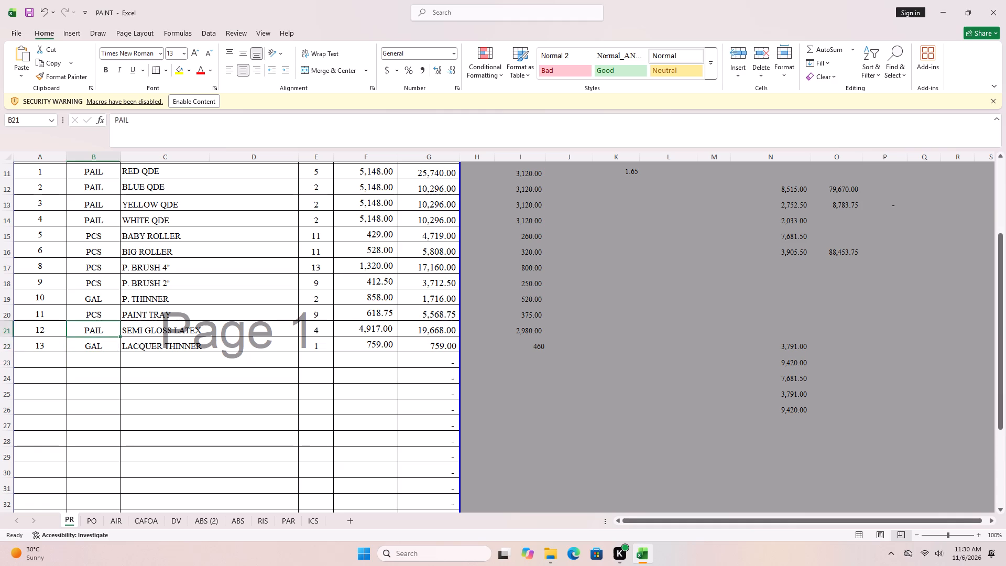
key(Up)
click(147, 365)
key(Down)
click(147, 357)
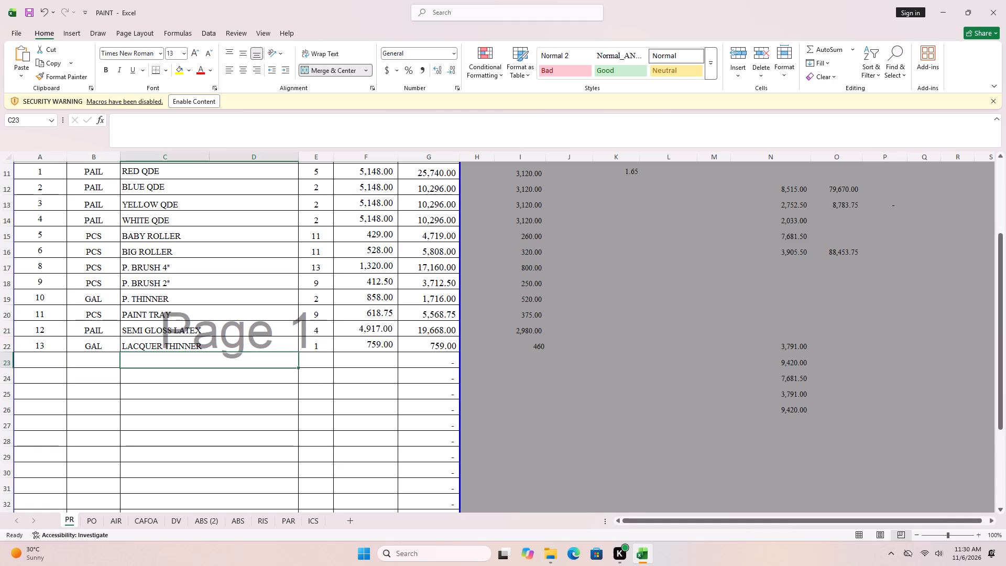
text(LIHA)
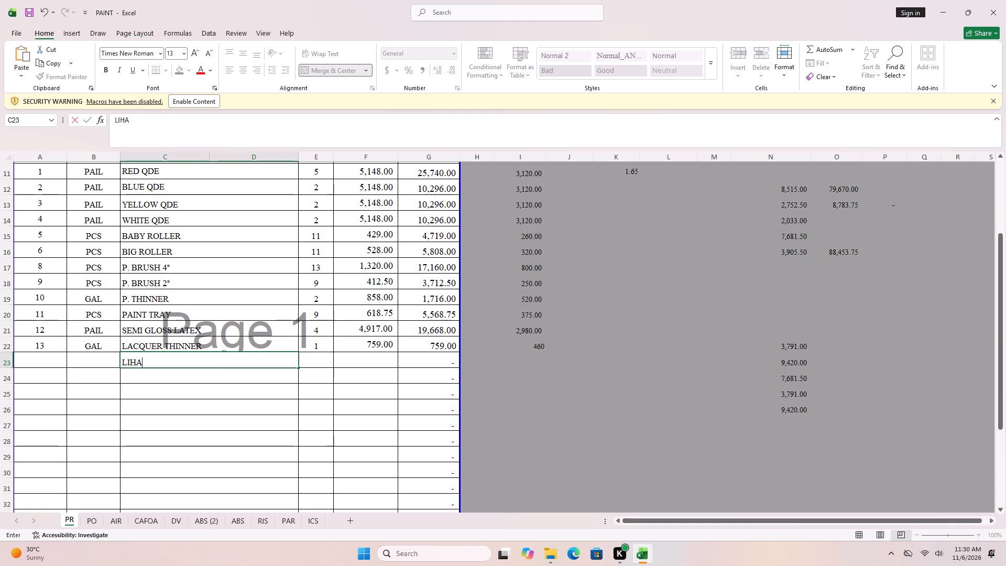
key(space)
click(317, 363)
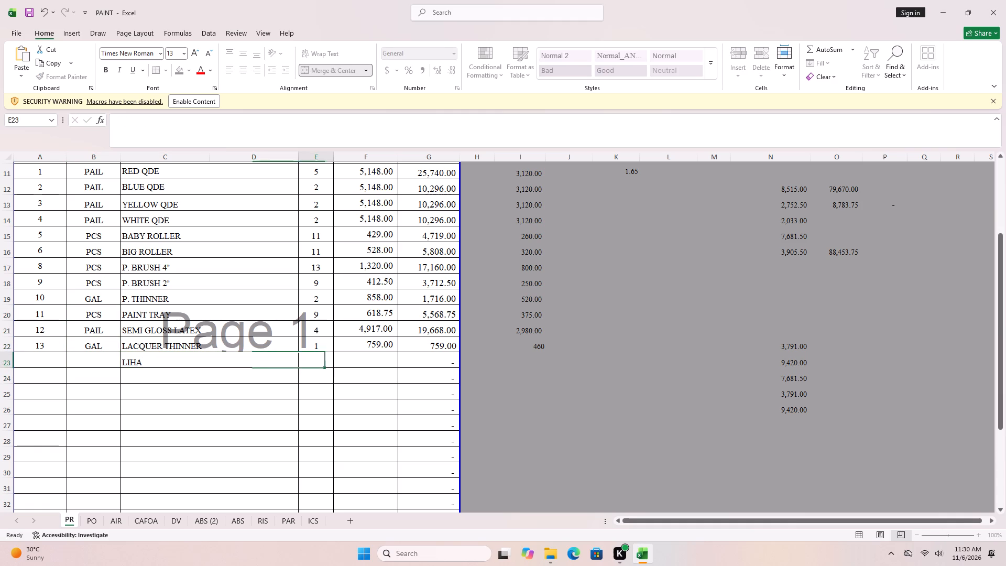
text(10)
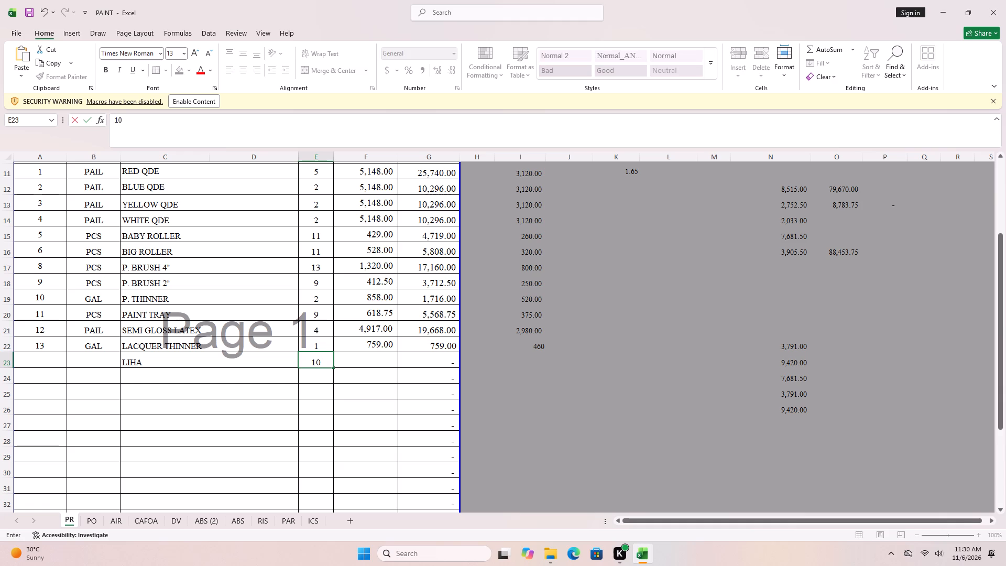
Enter the LIHA base price of 200 in I23.
key(Right)
key(Right)
key(Right)
click(546, 356)
key(Right)
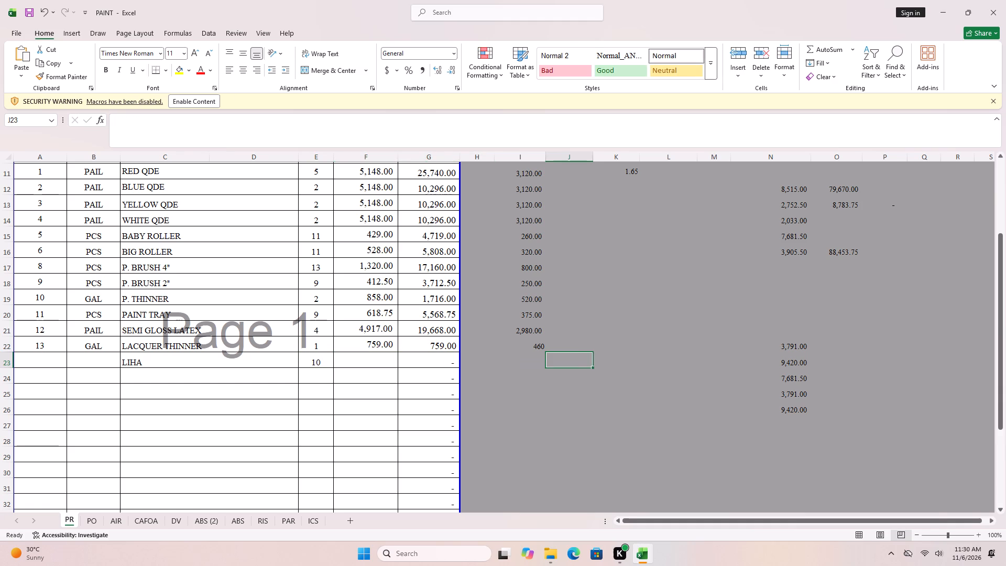
click(537, 357)
key(Left)
text(200)
key(Return)
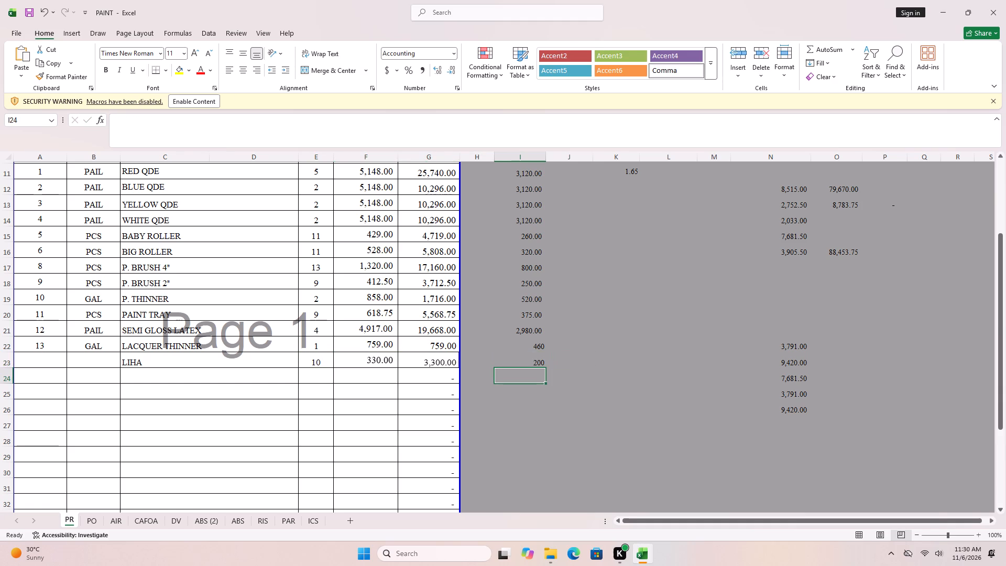
Enter the unit PCS and item number 14 for LIHA in row 23.
click(94, 364)
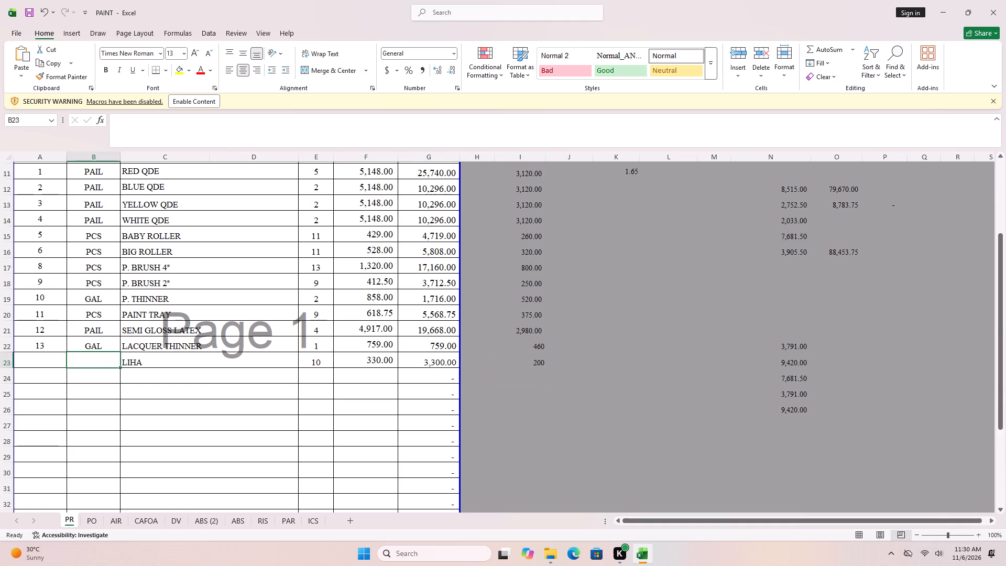
text(PCS)
key(Return)
right_click(49, 357)
click(49, 357)
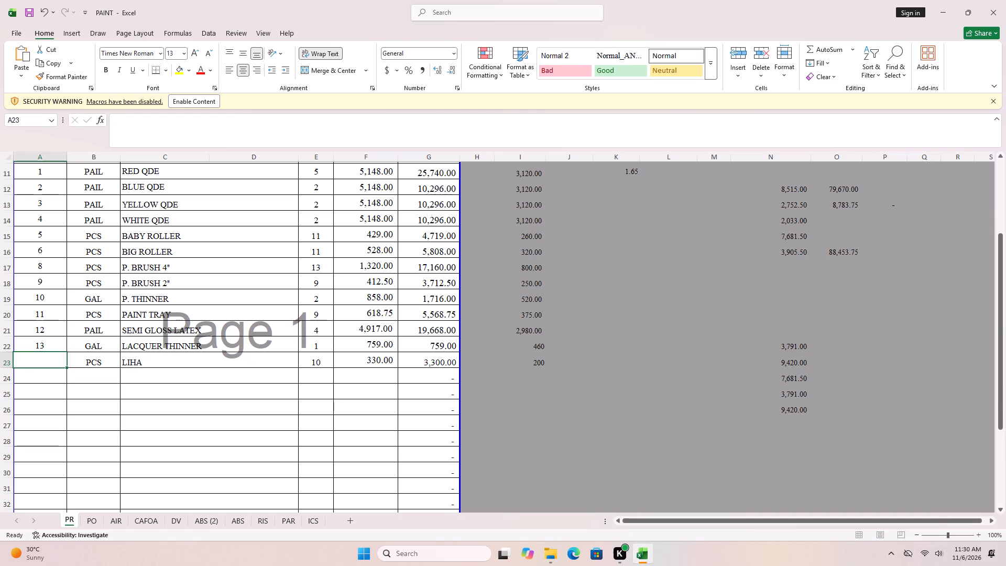
text(14)
key(Return)
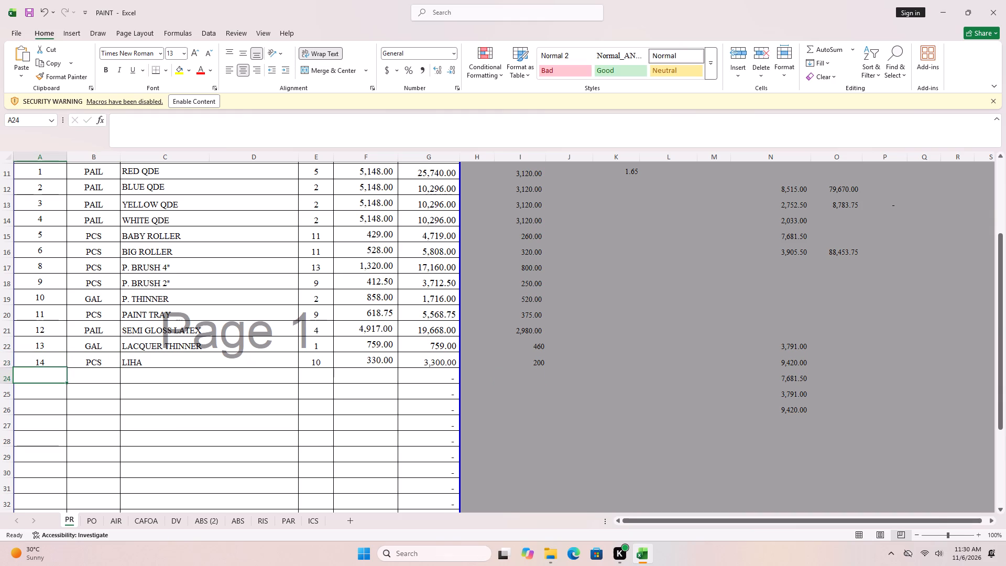
Set the P. BRUSH 2" quantity in E18 to 10.
scroll(434, 323, up, 2)
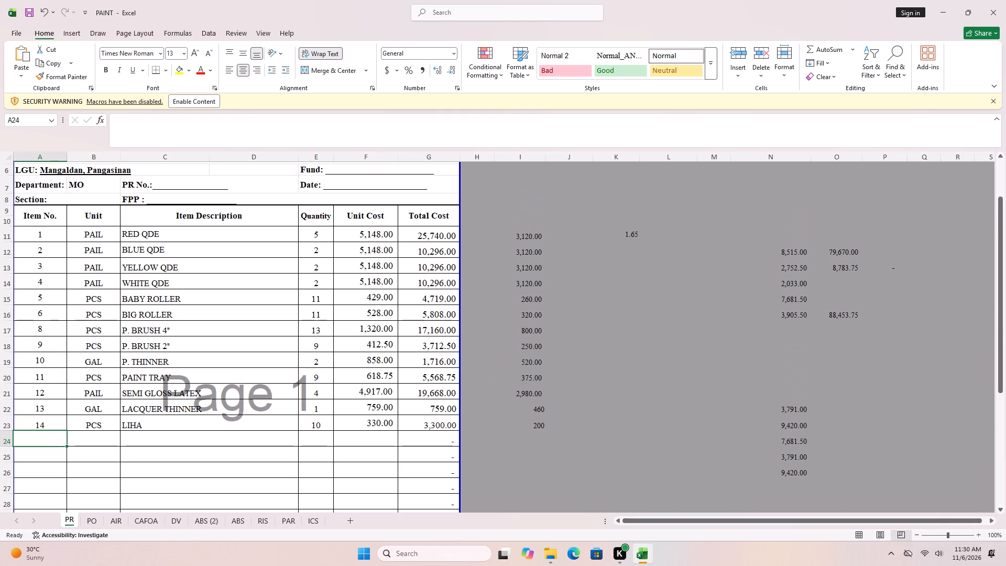
scroll(451, 437, down, 5)
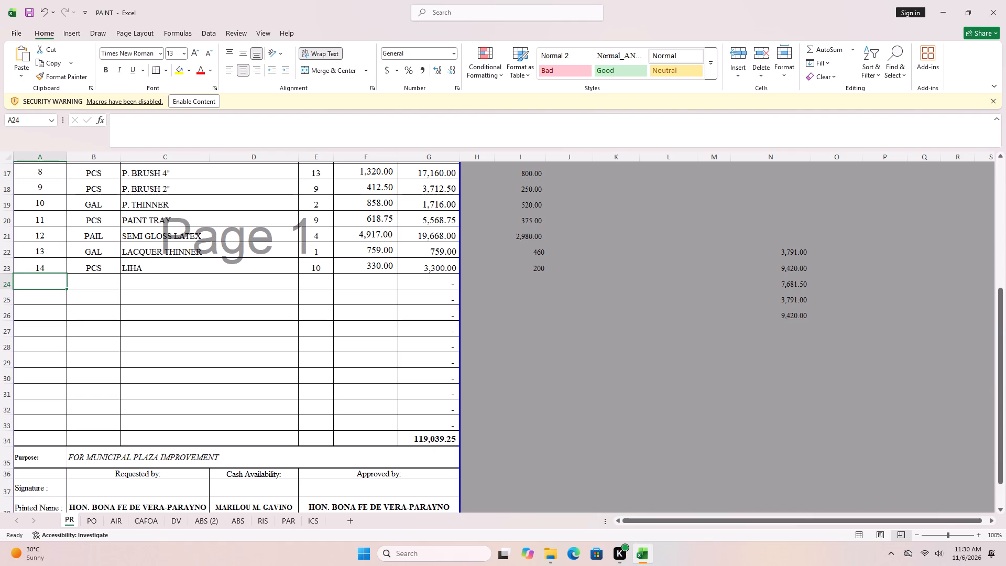
scroll(341, 378, up, 2)
scroll(355, 245, up, 1)
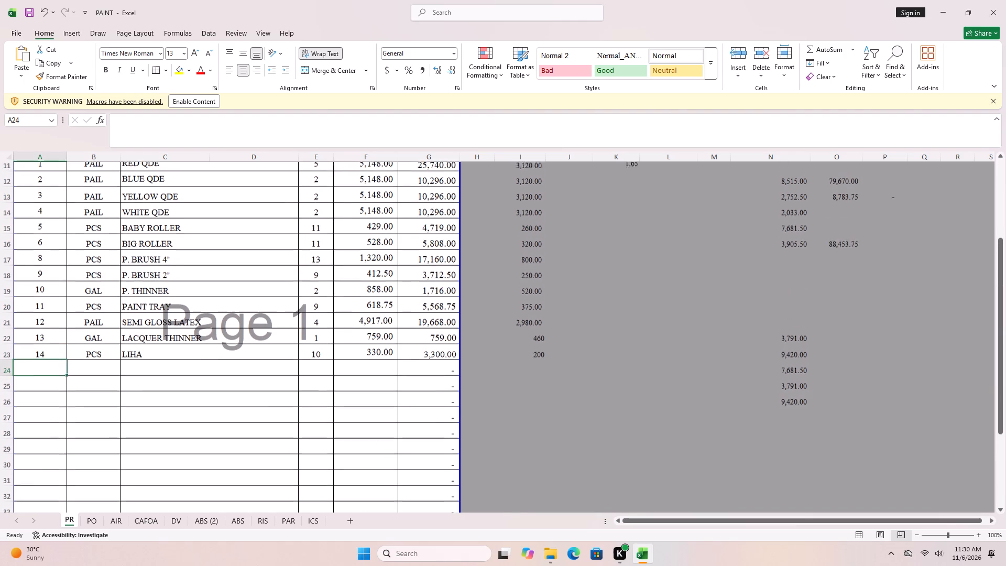
scroll(357, 249, up, 1)
click(322, 314)
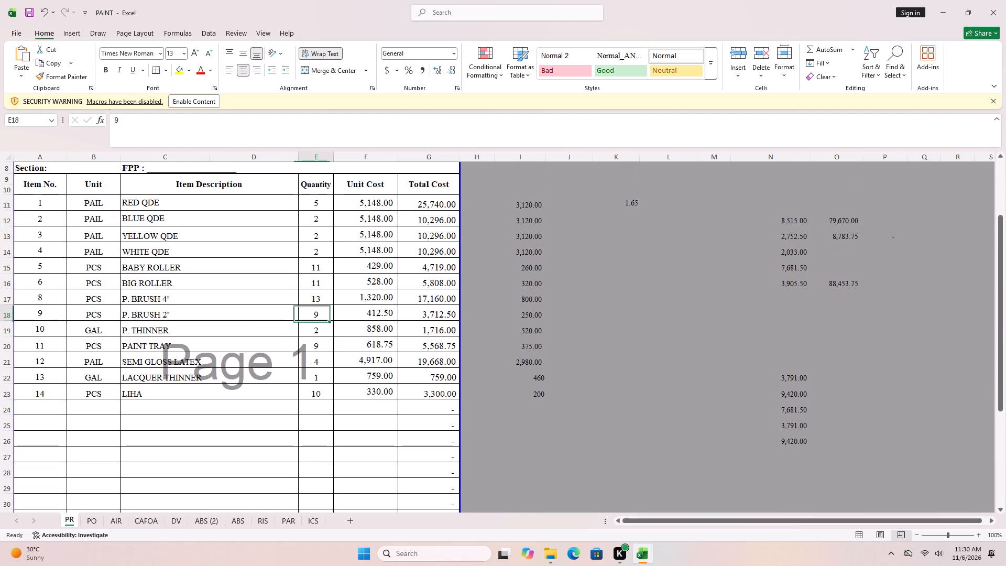
text(10)
key(Return)
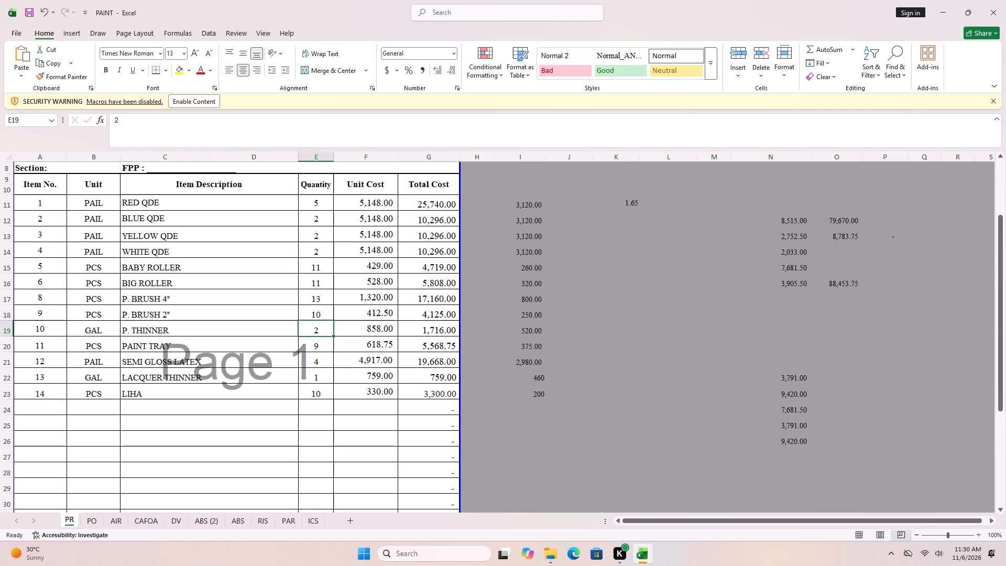
Set the quantities of P. BRUSH 4", BIG ROLLER and BABY ROLLER to 15 each.
key(Up)
key(Up)
text(15)
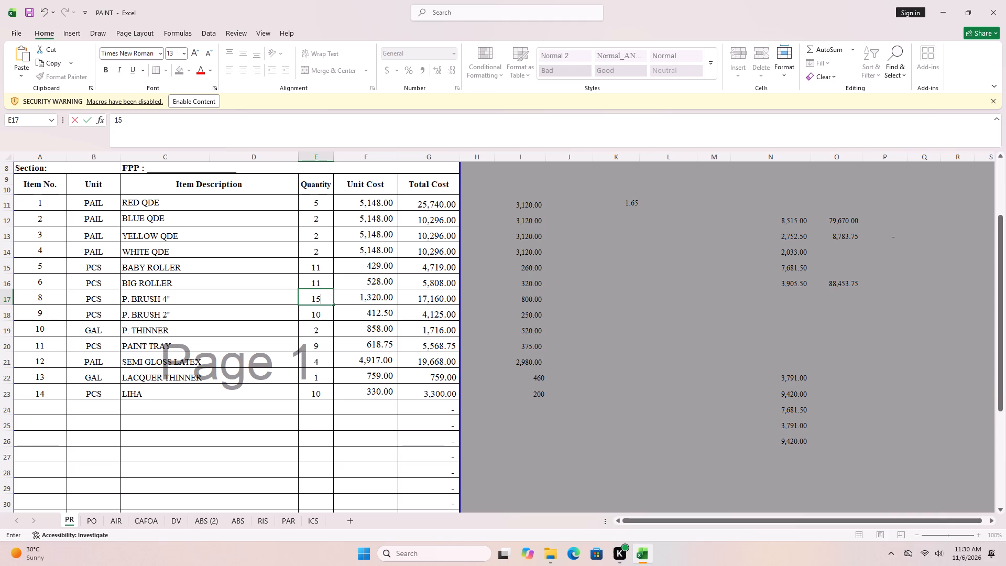
key(Up)
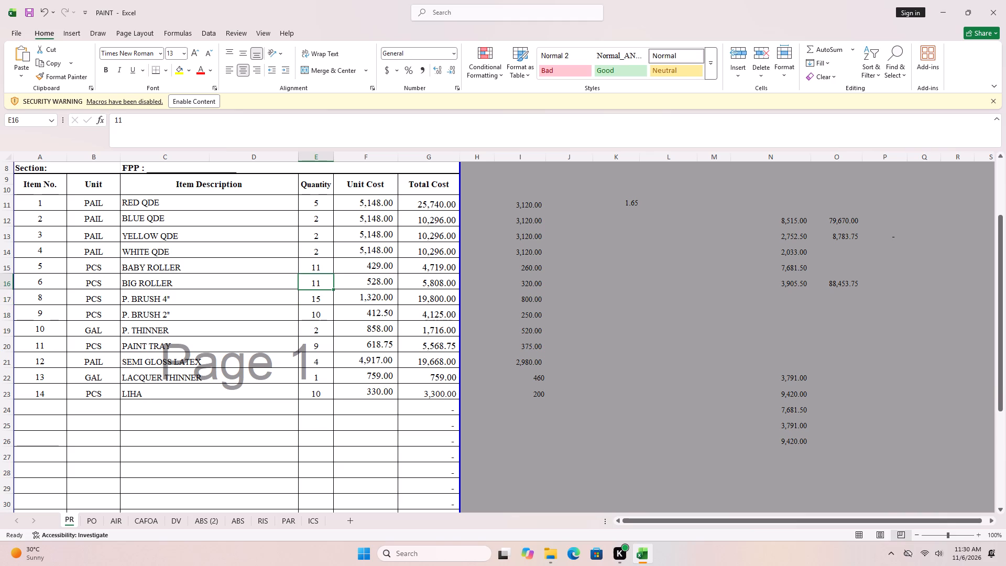
text(15)
key(Up)
text(15)
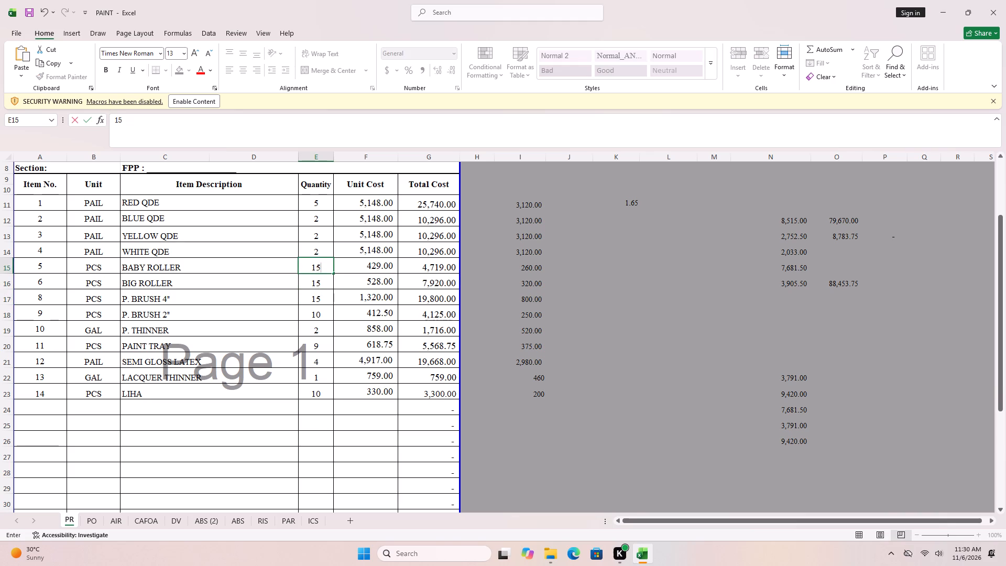
key(Down)
Set the PAINT TRAY quantity in E20 to 10.
key(Down)
key(Down)
key(Down)
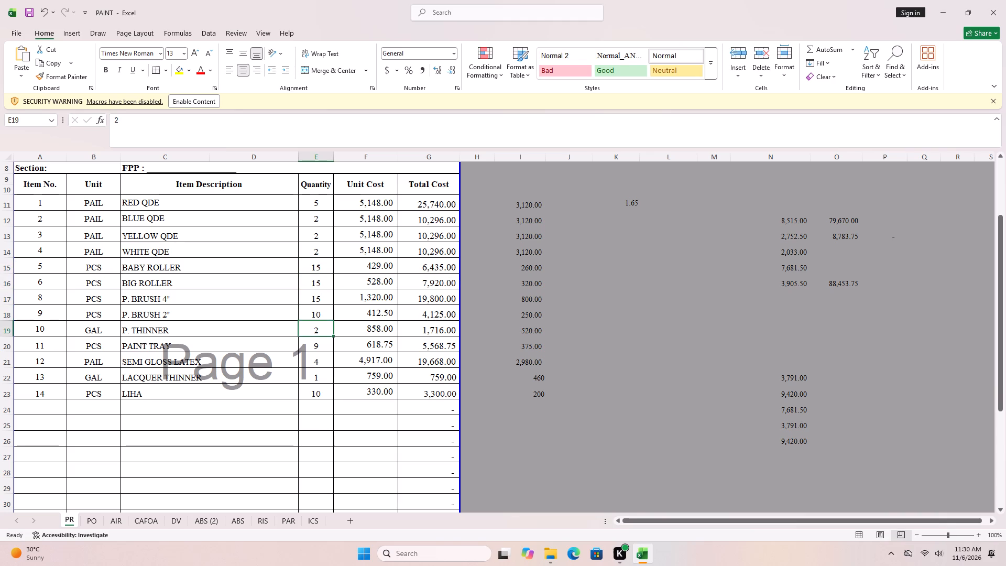
key(Down)
text(10)
drag(568, 316, 742, 462)
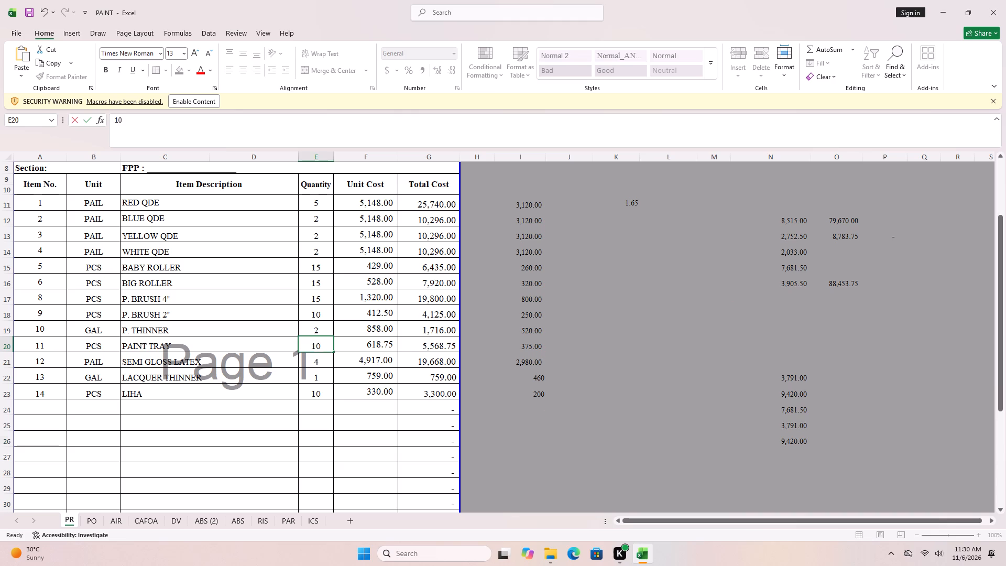
key(Return)
drag(742, 462, 923, 565)
click(428, 315)
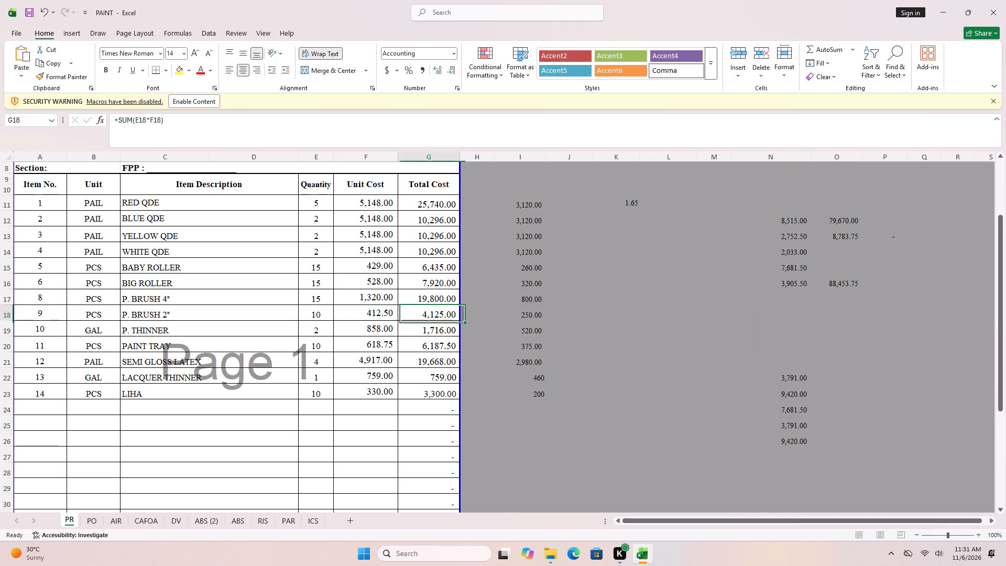
click(310, 354)
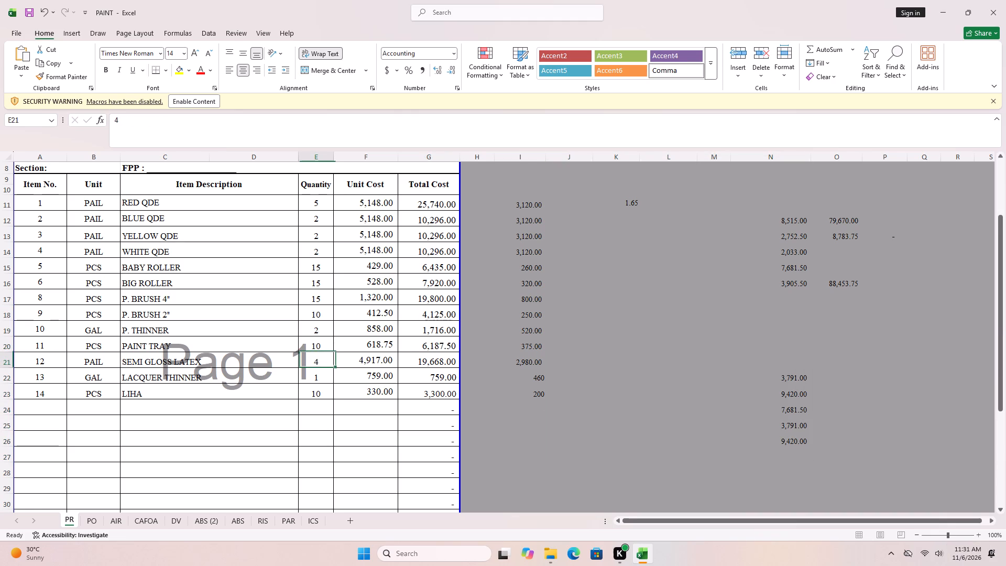
Add 36700 and 15470 with a formula in J27, in the grey area beside the request form.
scroll(344, 312, down, 4)
click(615, 328)
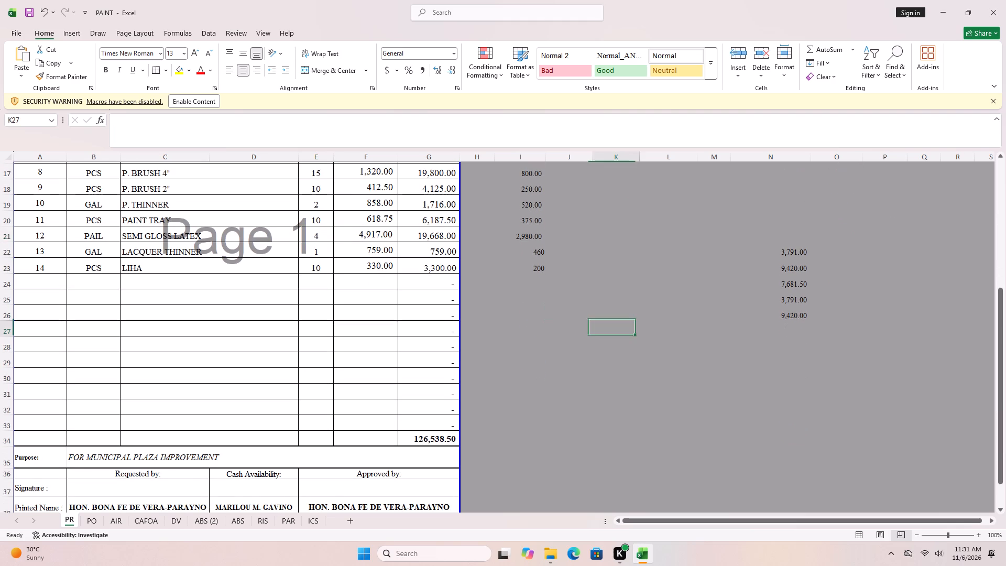
click(575, 335)
text(=36700+)
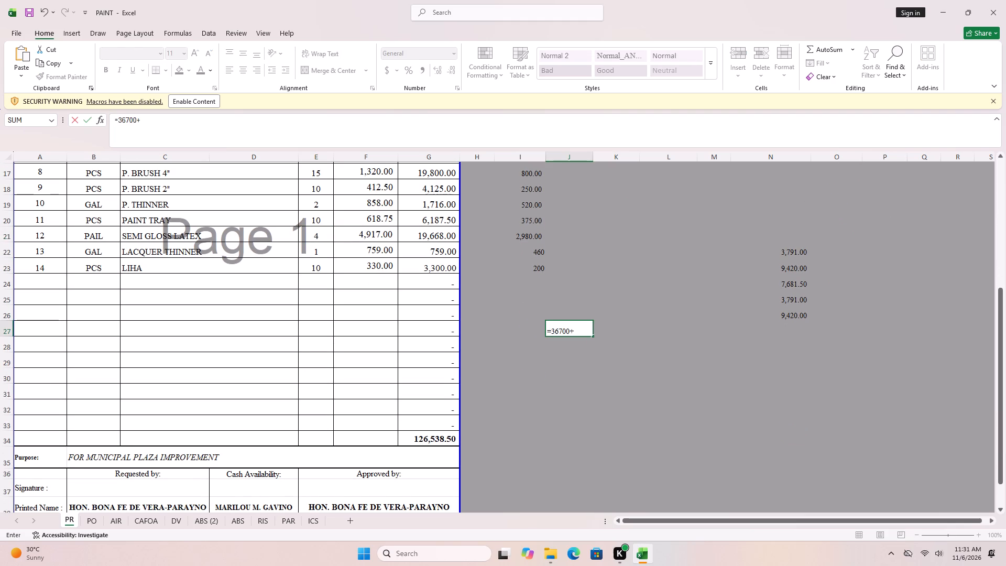
text(15470)
key(Return)
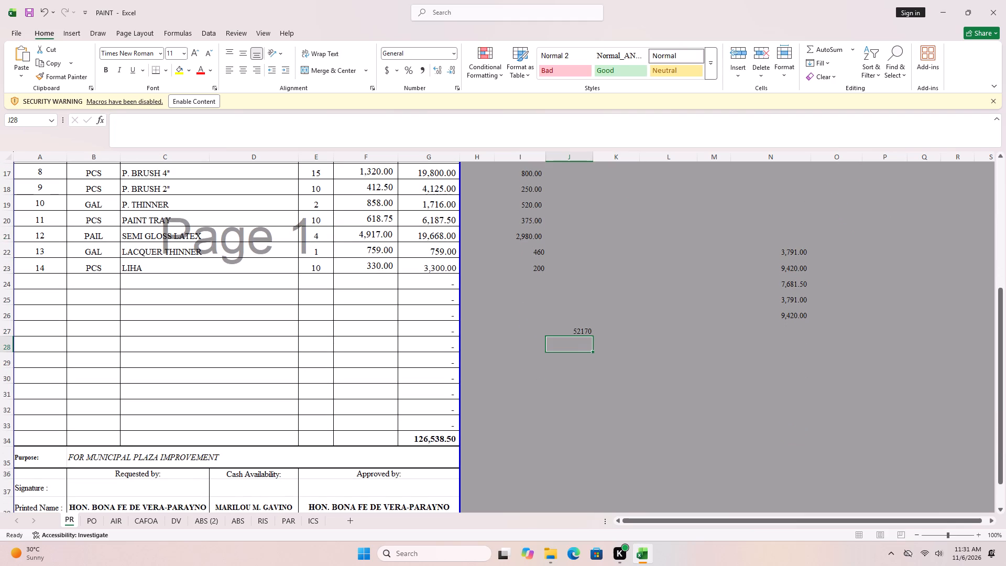
Multiply the sum in J27 by 1.65 with a formula in J28.
key(equal)
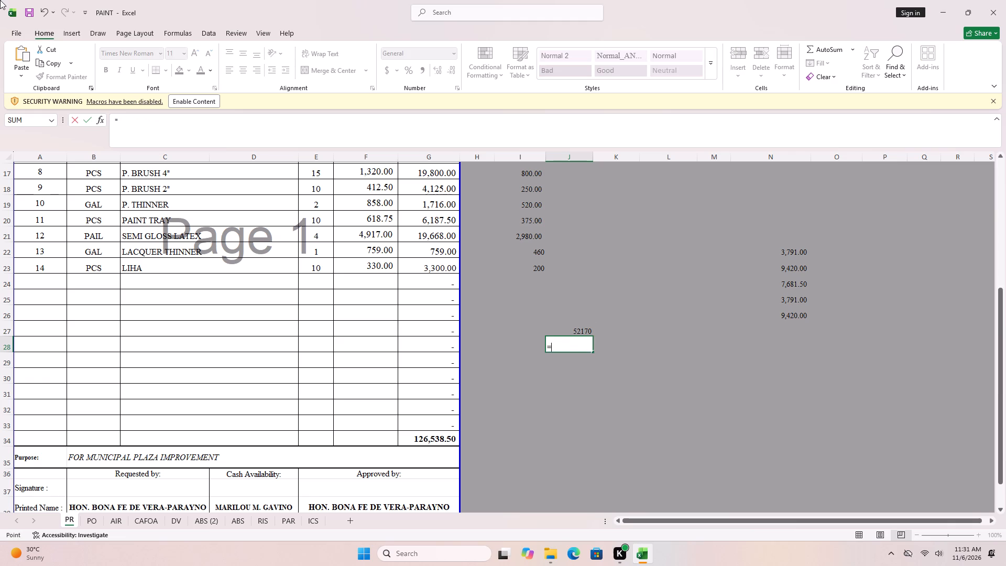
key(Up)
text(*10)
key(BackSpace)
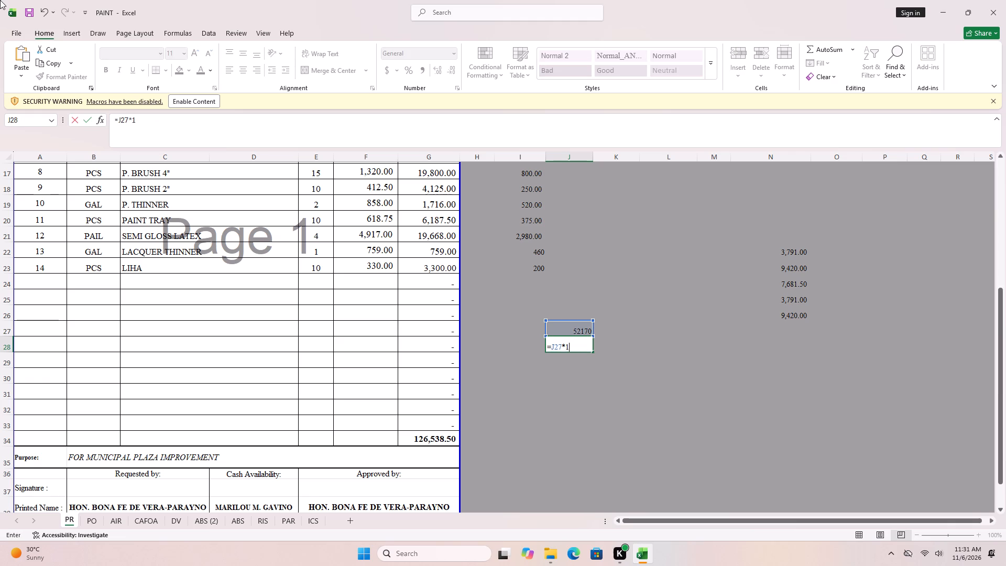
text(.65)
key(Return)
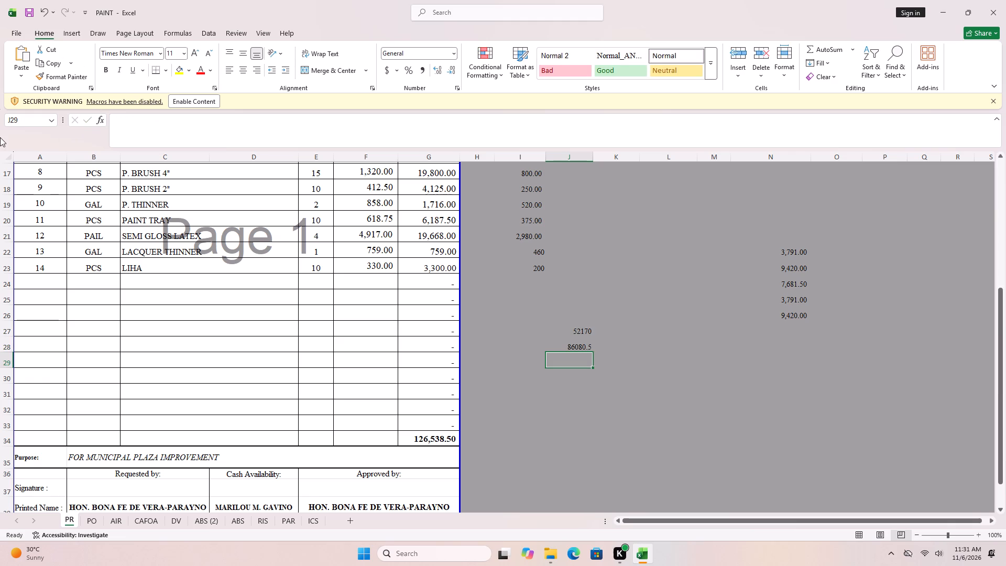
scroll(422, 353, up, 2)
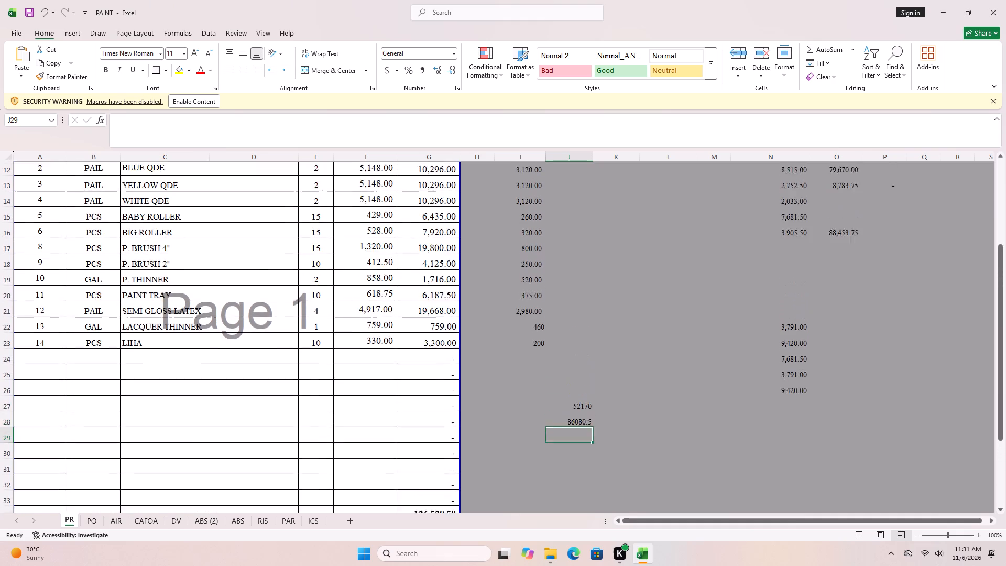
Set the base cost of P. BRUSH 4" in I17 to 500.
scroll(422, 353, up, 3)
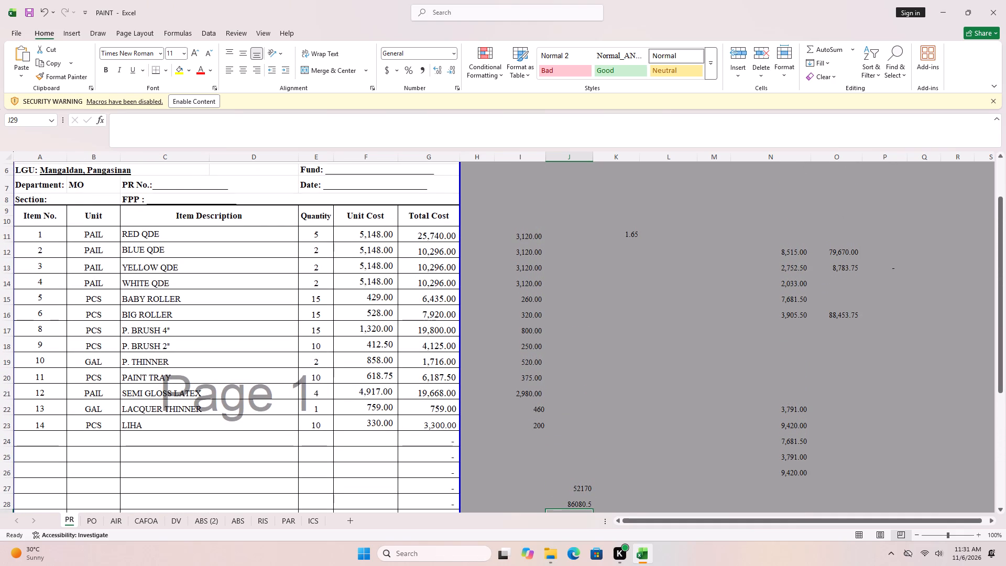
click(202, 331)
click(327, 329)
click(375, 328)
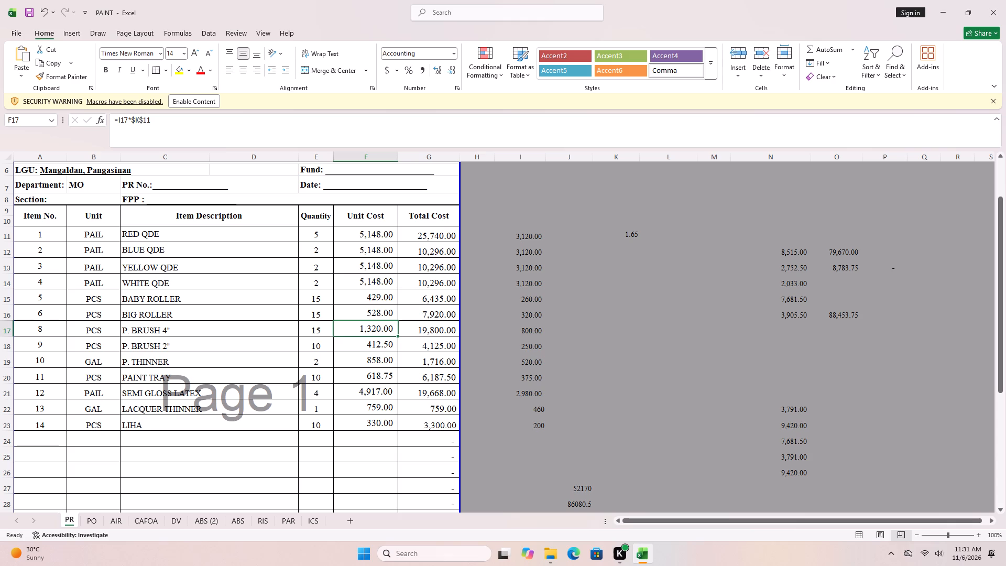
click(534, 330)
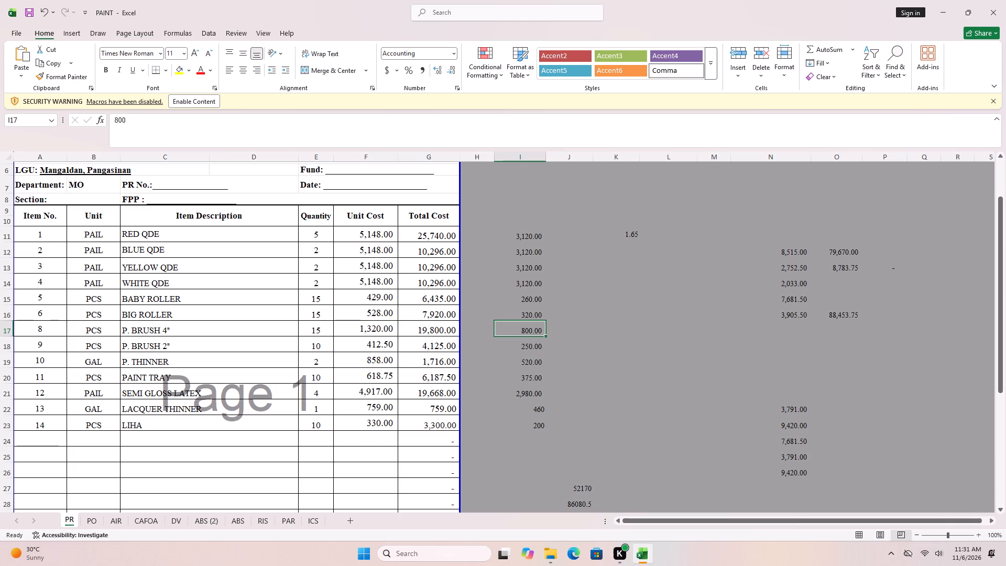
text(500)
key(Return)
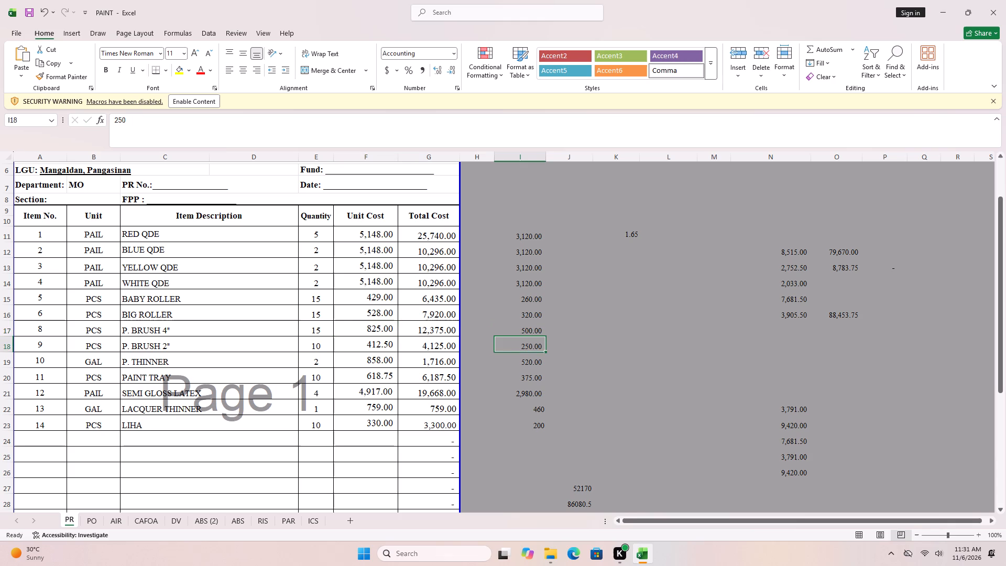
Set the base cost of P. BRUSH 4" in I17 to 100.
key(Up)
text(100)
key(Return)
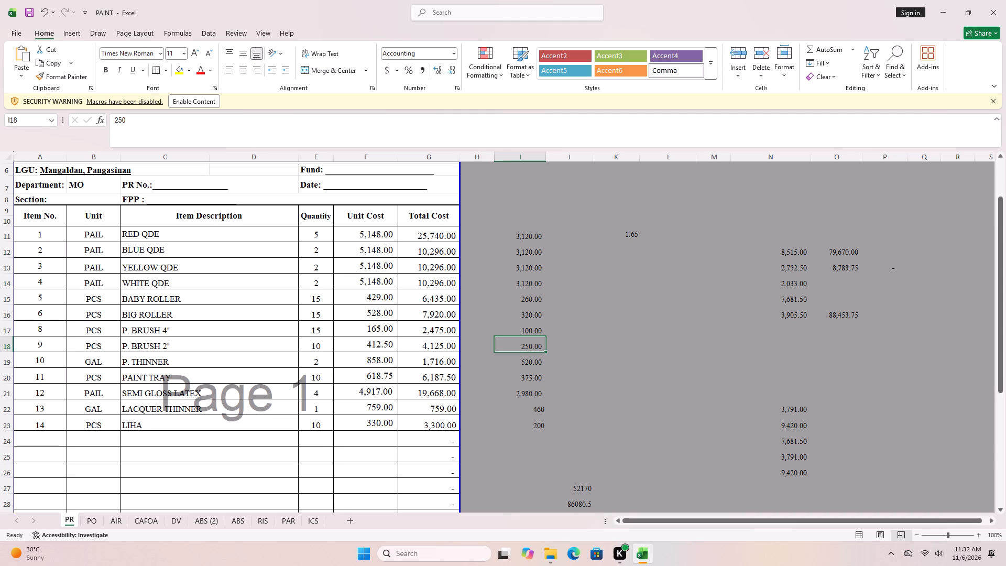
Set the base costs of BABY ROLLER in I15 to 65 and BIG ROLLER in I16 to 80.
click(537, 298)
text(65)
key(plus)
key(Return)
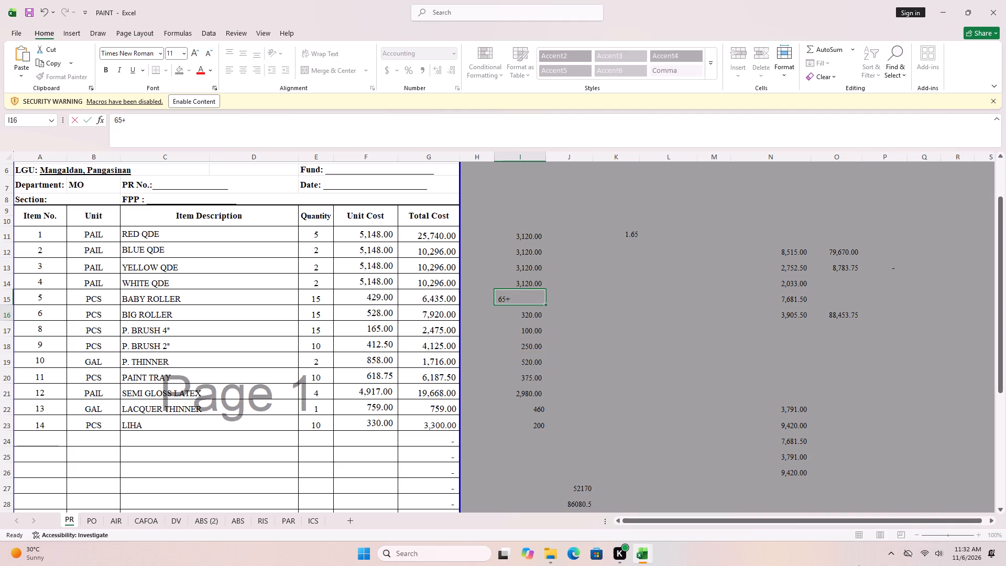
key(Up)
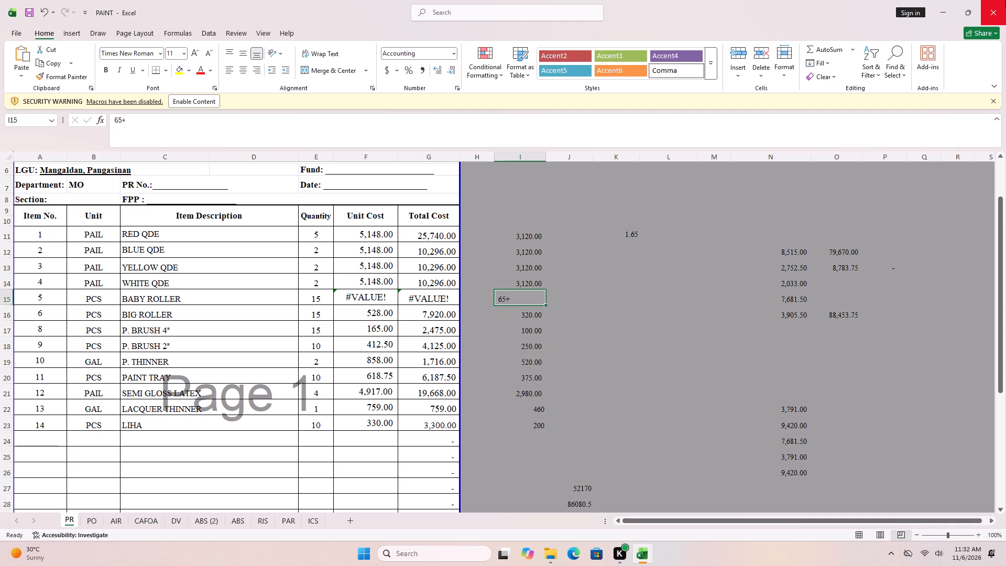
text(65)
key(Return)
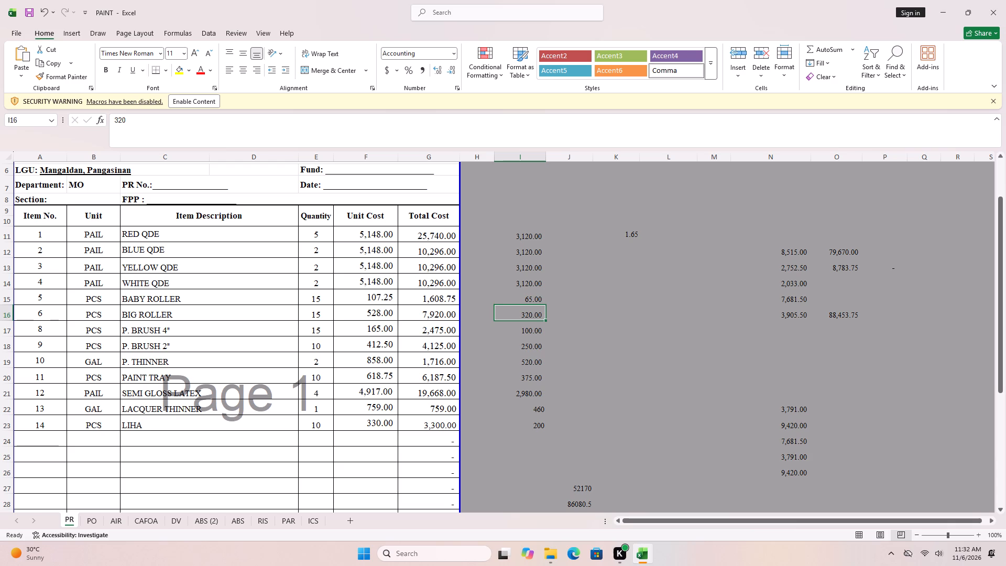
key(8)
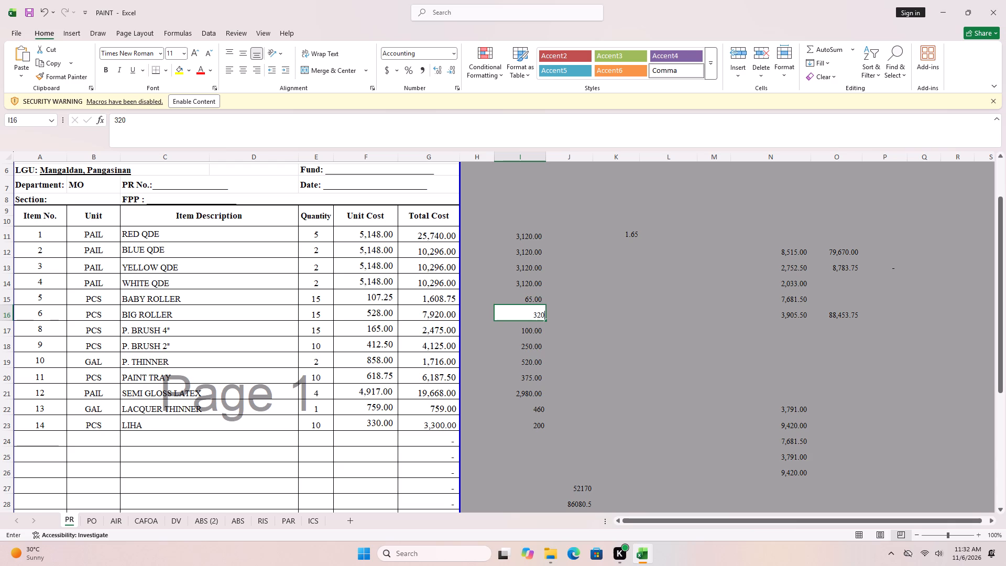
key(0)
key(Return)
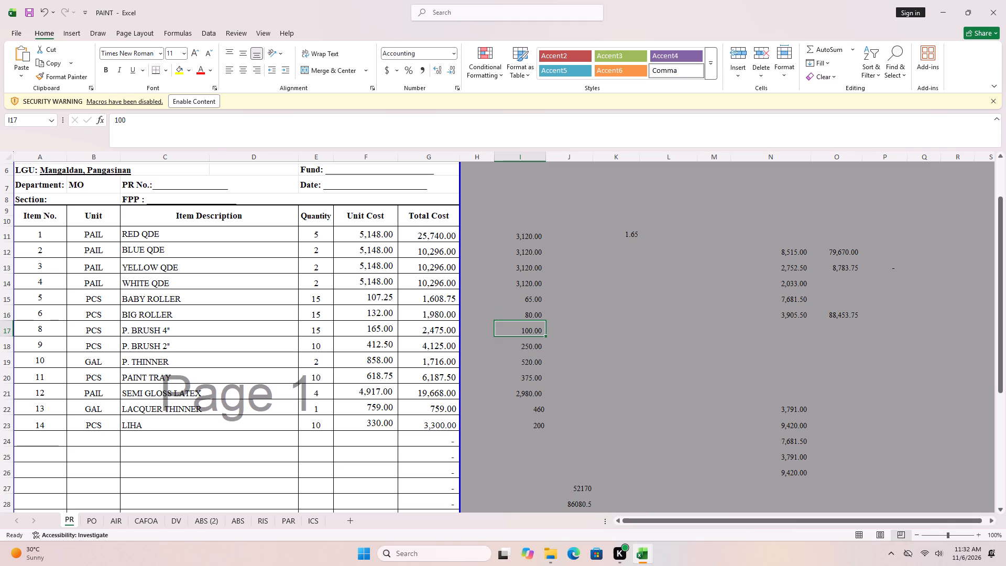
Set the base cost of P. BRUSH 2" in I18 to 50.
click(530, 342)
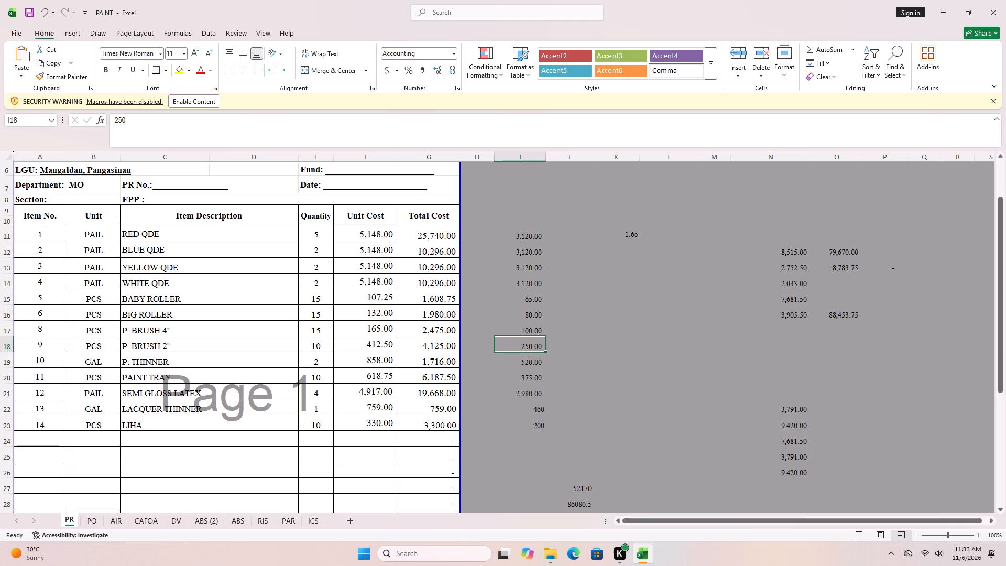
text(50)
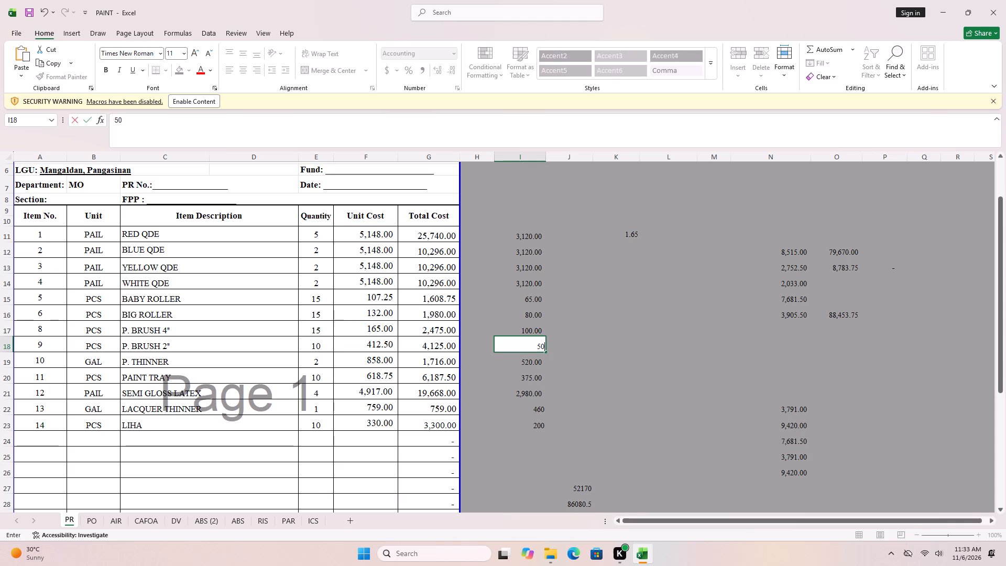
key(Return)
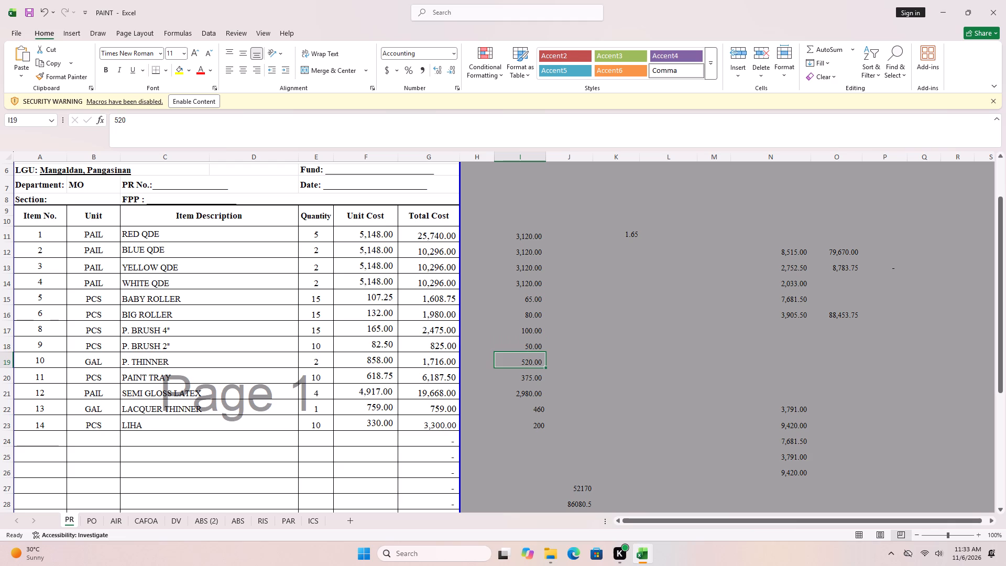
Select the base cost of RED QDE in I11.
click(520, 235)
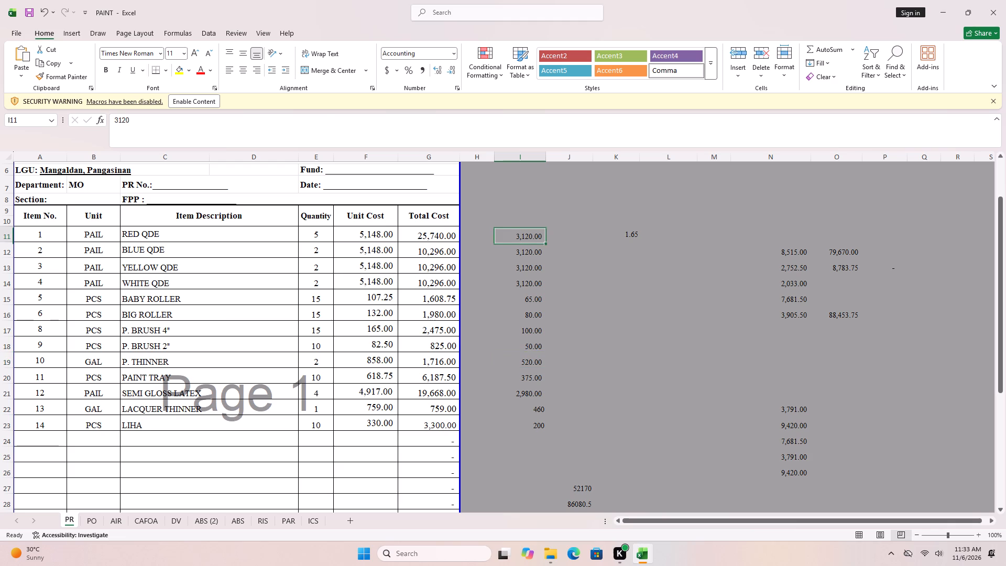
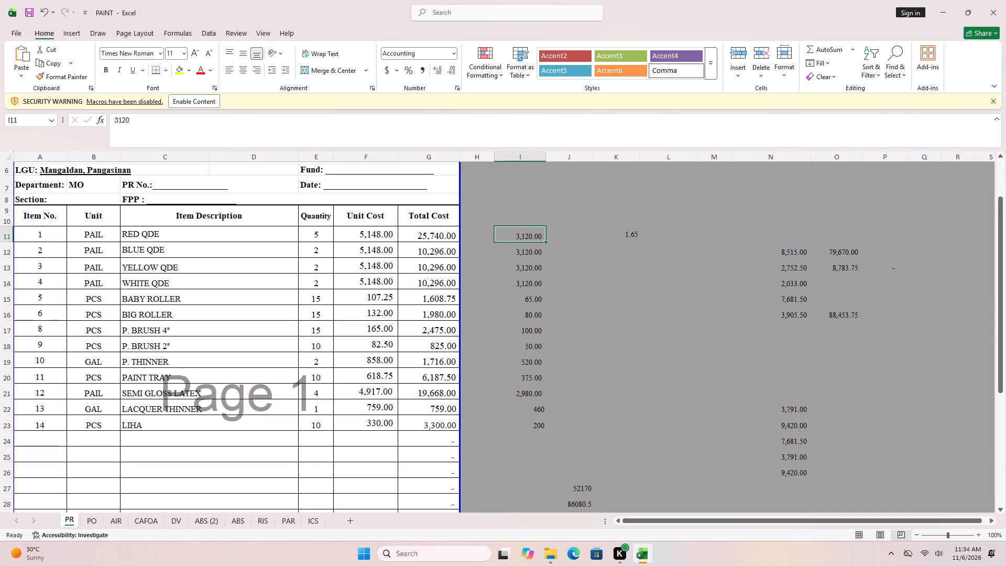
Set the base cost of P. THINNER in I19 to 480.
scroll(683, 305, down, 5)
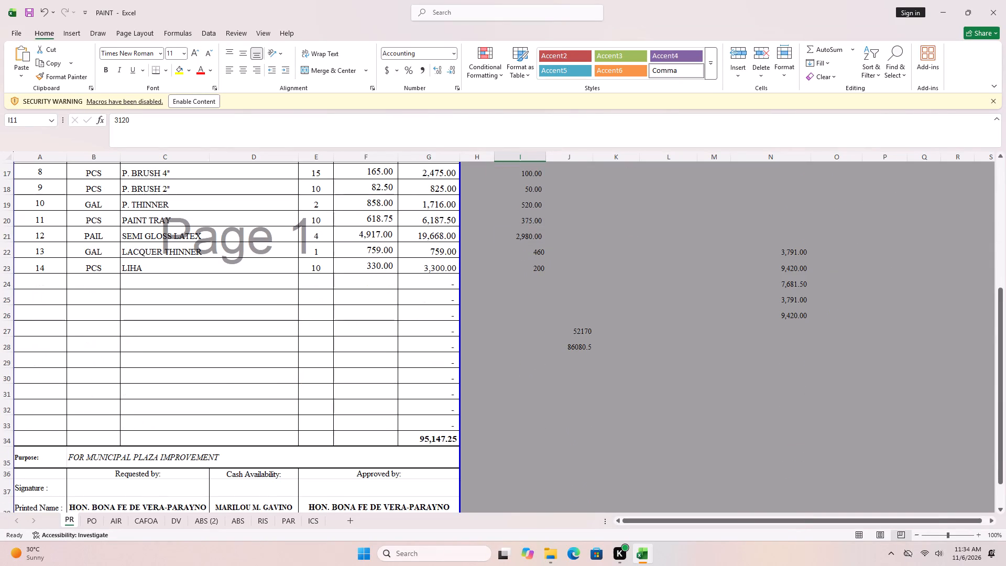
scroll(572, 364, up, 1)
scroll(481, 343, up, 2)
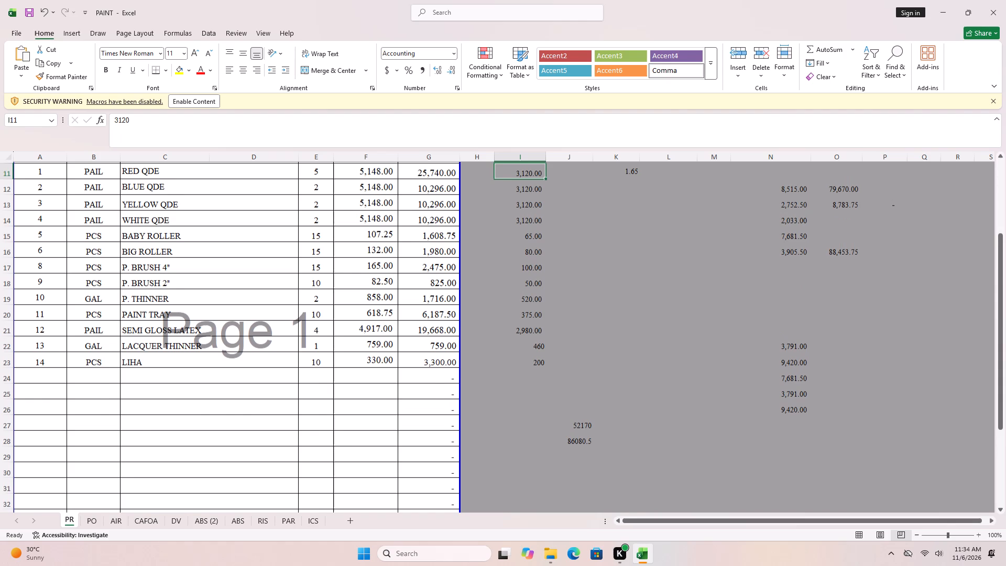
scroll(375, 202, up, 2)
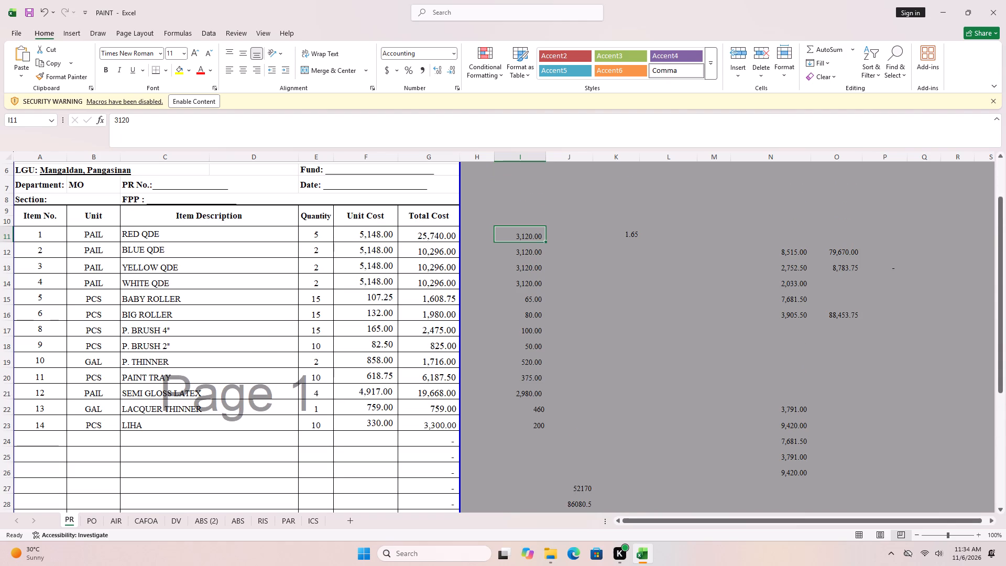
key(Down)
key(Down)
key(Down)
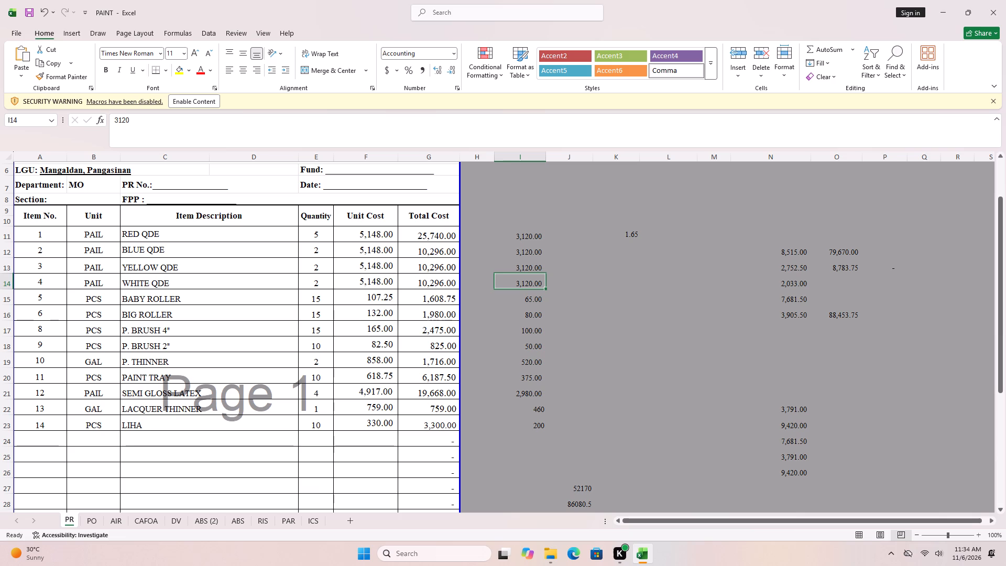
key(Down)
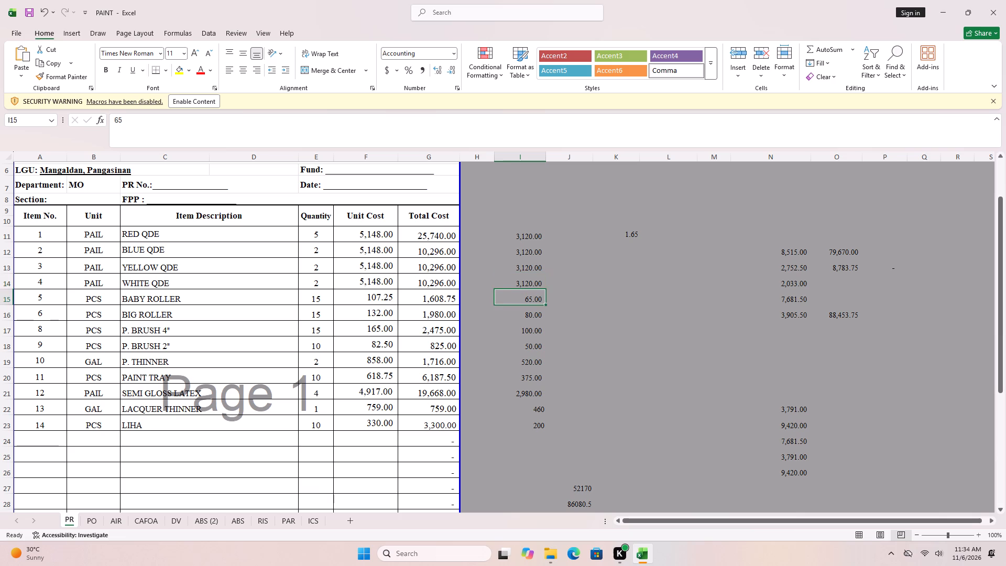
key(Down)
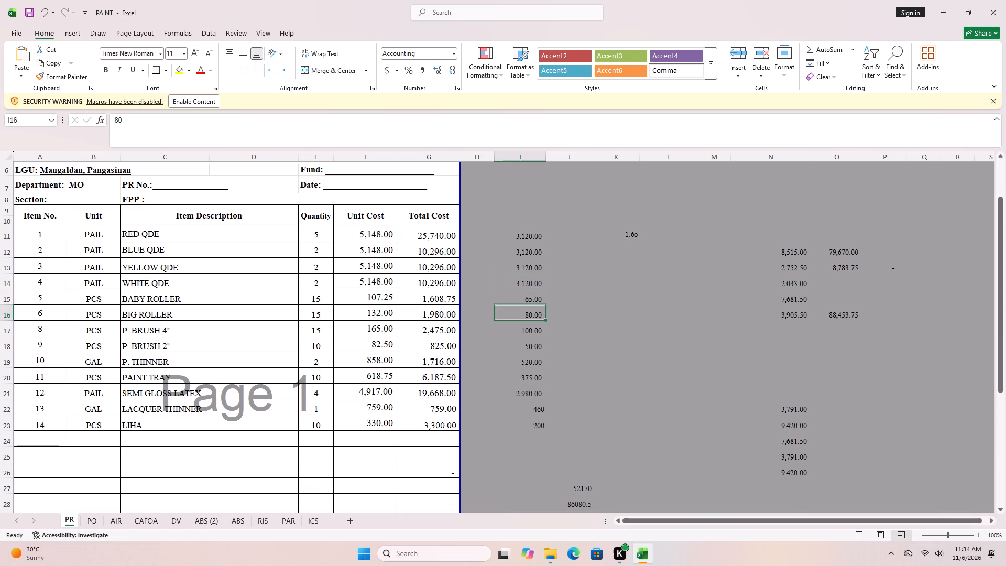
key(Down)
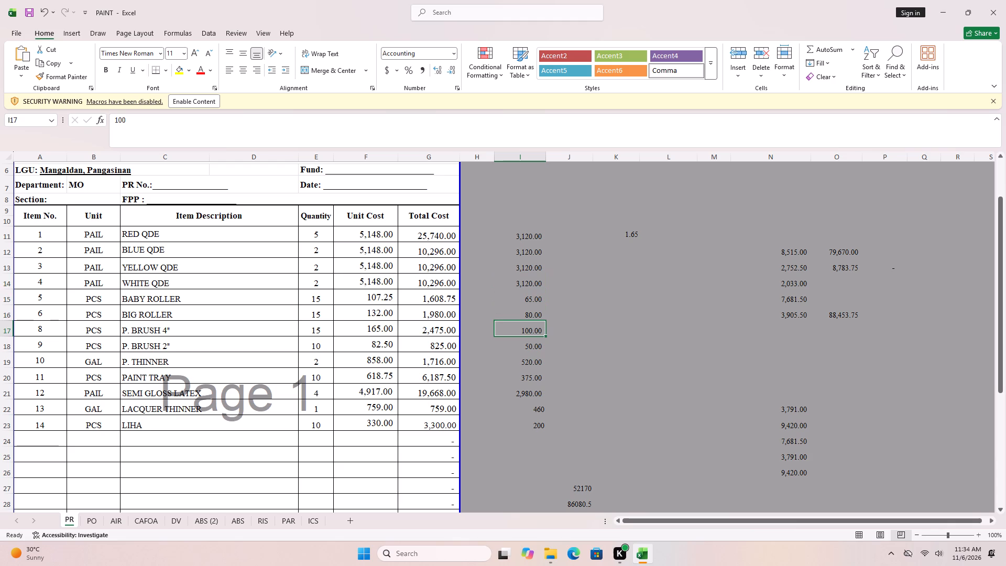
key(Down)
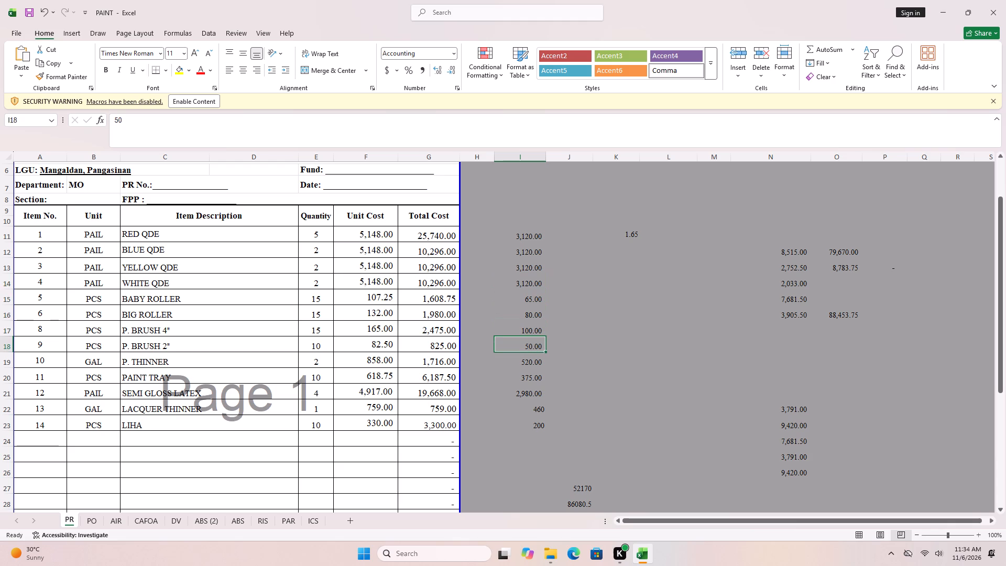
key(Down)
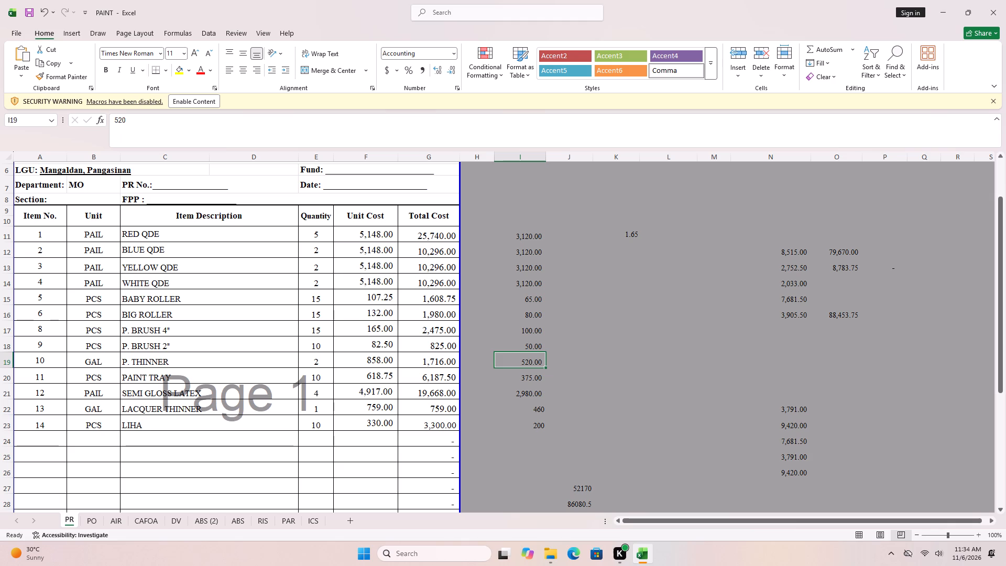
text(480)
key(Return)
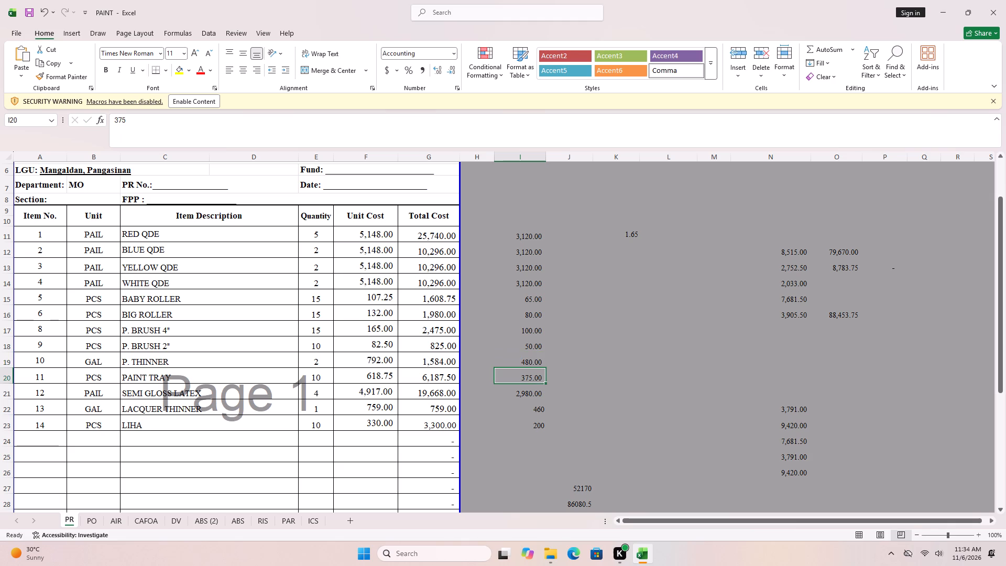
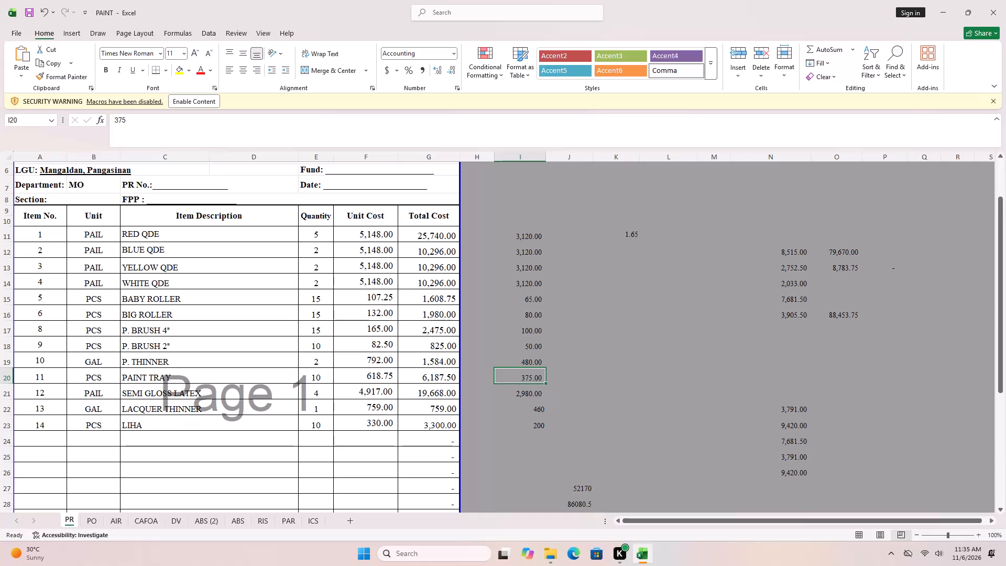
Set the base cost of LIHA in I23 to 20.
click(536, 417)
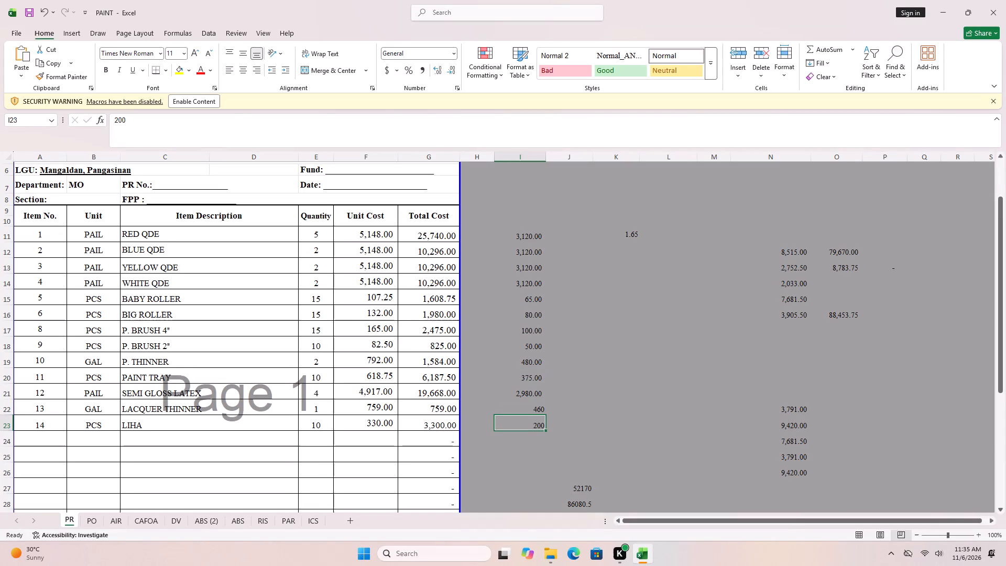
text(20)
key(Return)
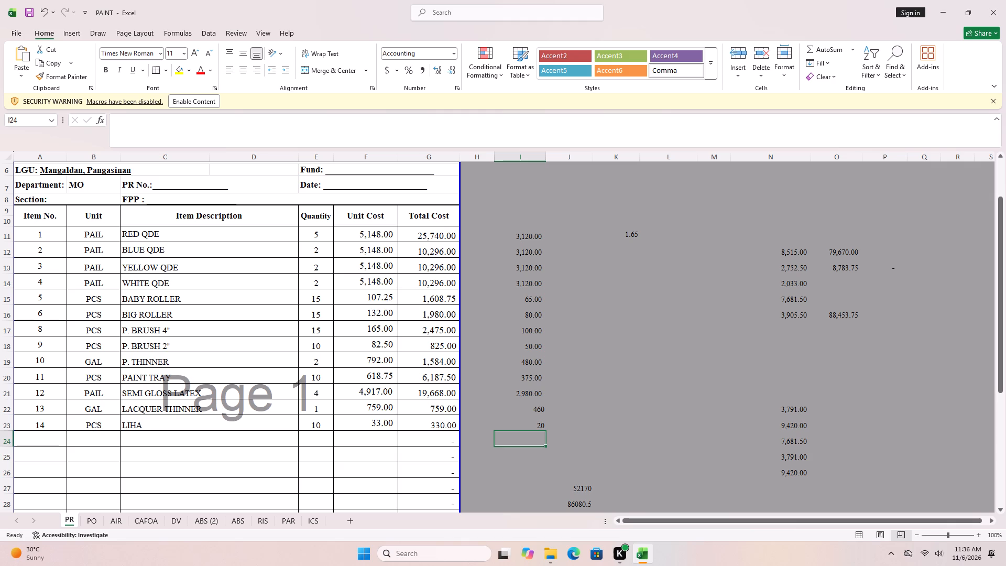
Overwrite the unit costs of LACQUER THINNER with 800 and LIHA with 35.
scroll(403, 358, down, 4)
scroll(403, 358, up, 1)
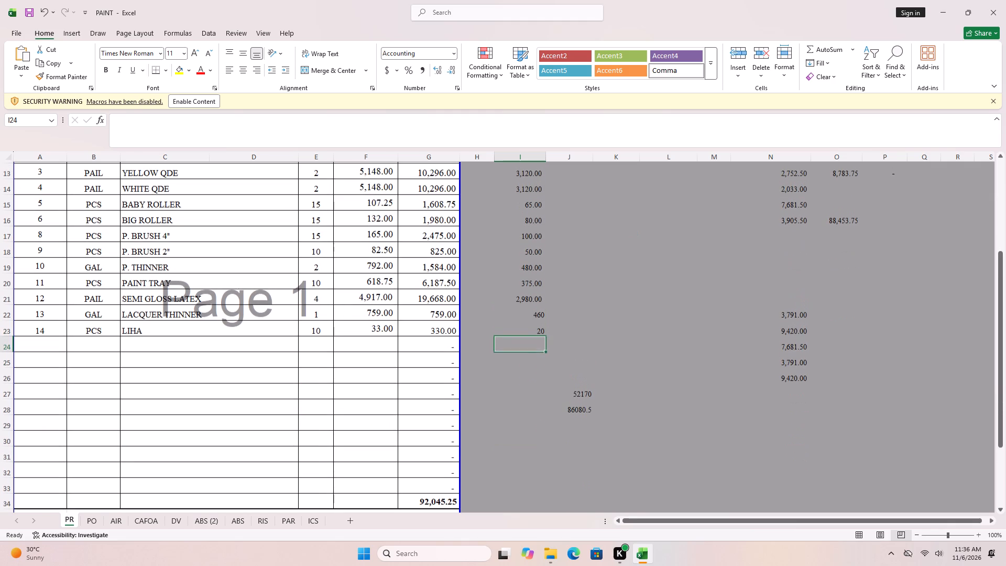
click(379, 312)
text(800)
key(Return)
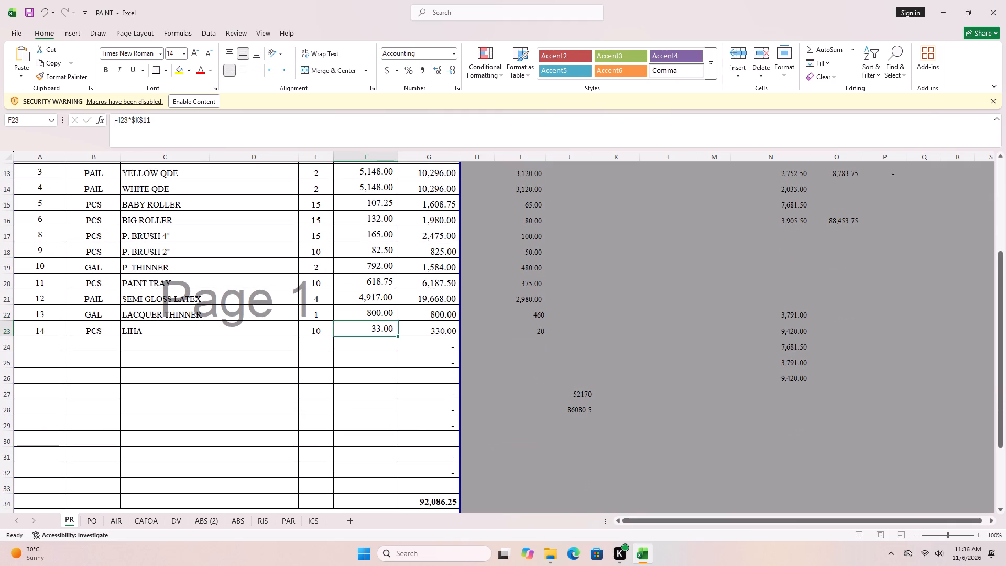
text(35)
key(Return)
Overwrite the unit costs of SEMI GLOSS LATEX with 4920 and PAINT TRAY with 620.
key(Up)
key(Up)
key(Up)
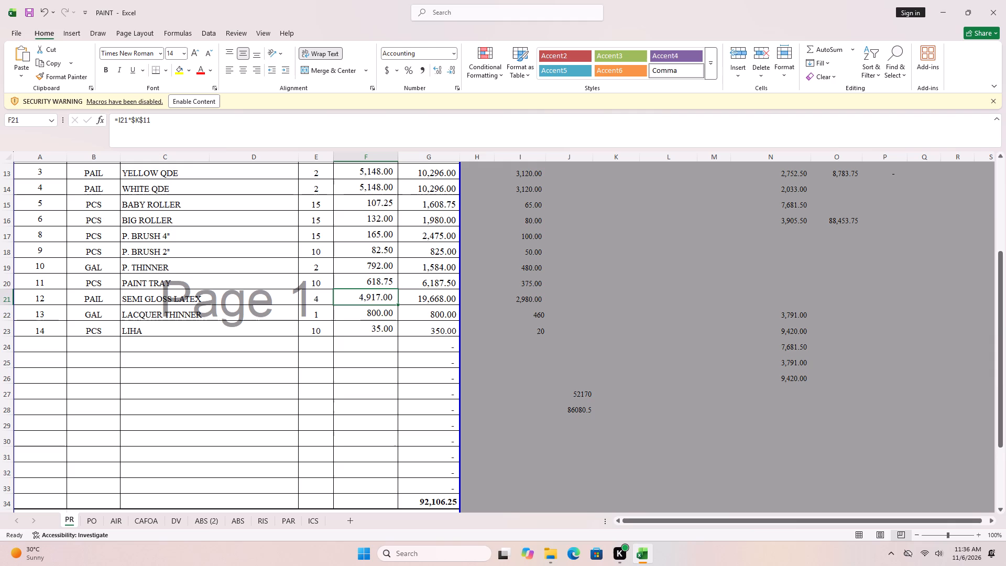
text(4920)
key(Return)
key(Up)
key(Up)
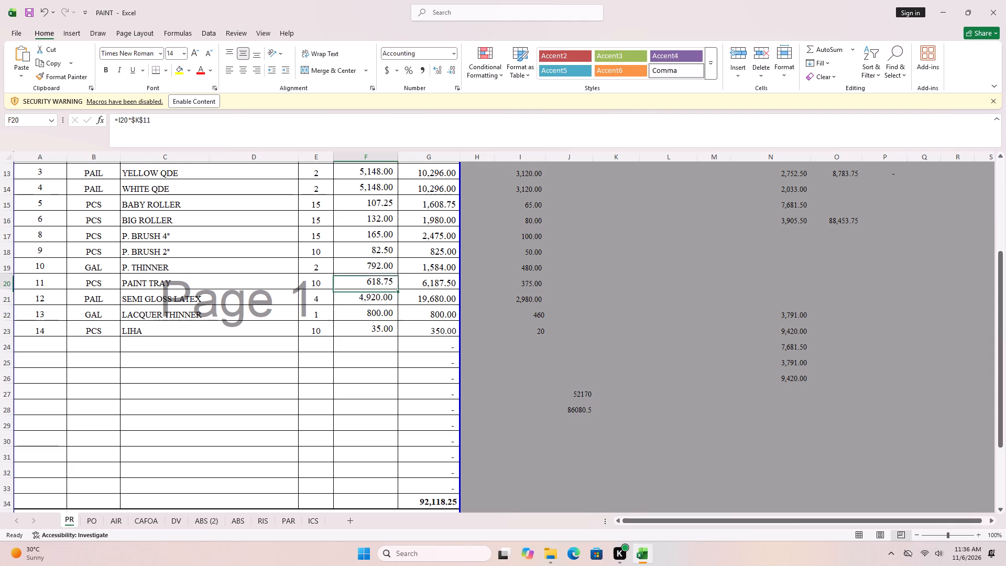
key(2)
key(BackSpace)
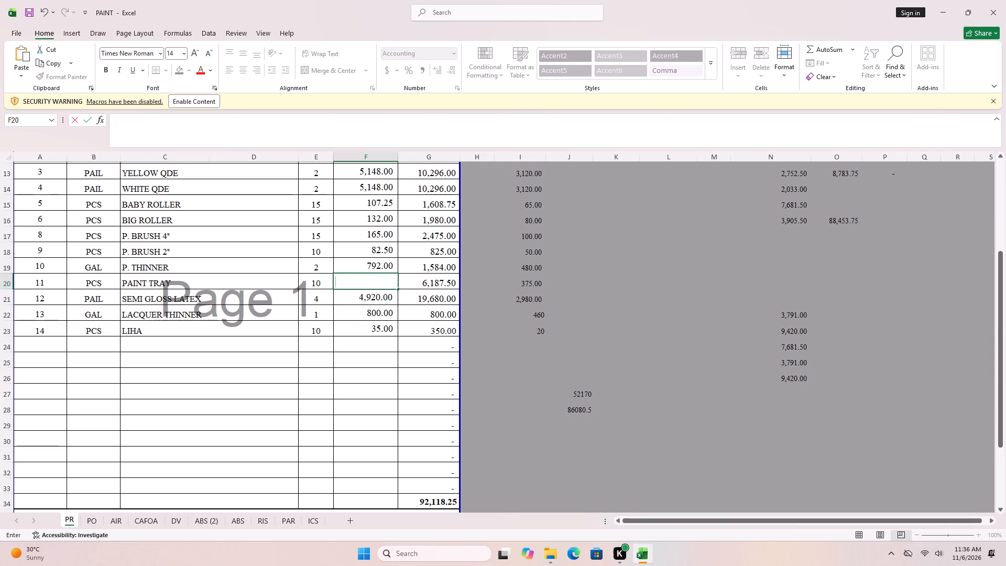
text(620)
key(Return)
Overwrite the unit costs of P. THINNER with 795 and P. BRUSH 2" with 85.
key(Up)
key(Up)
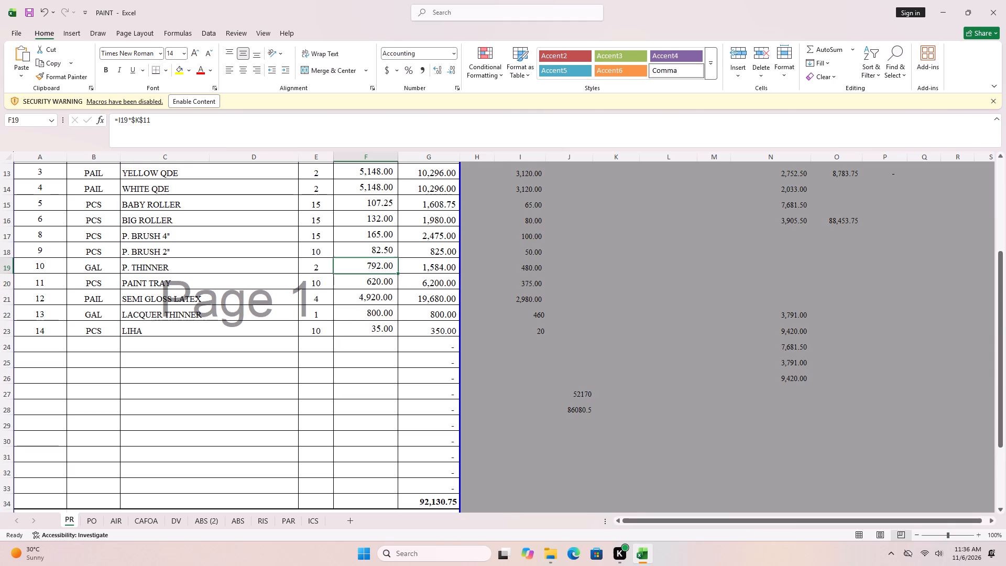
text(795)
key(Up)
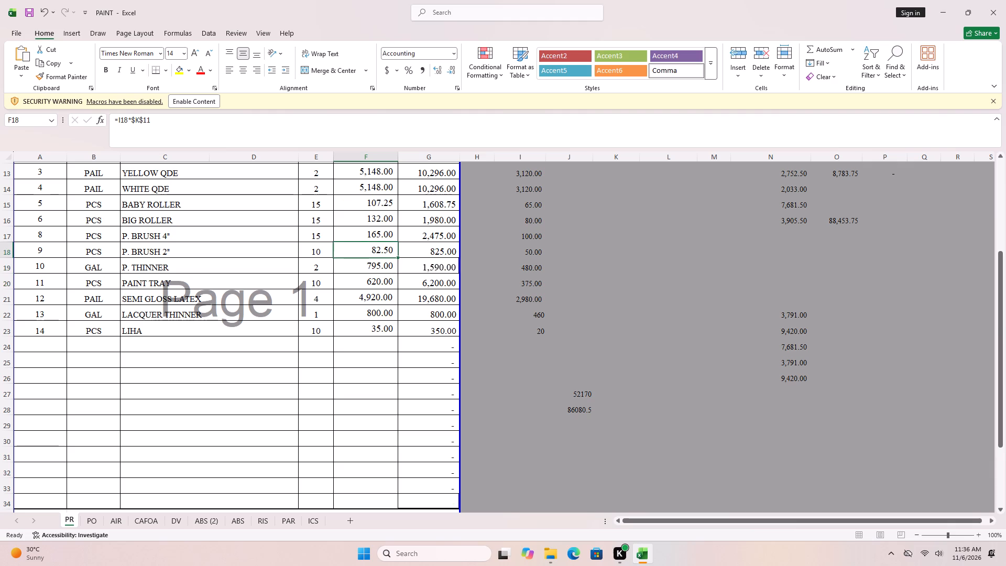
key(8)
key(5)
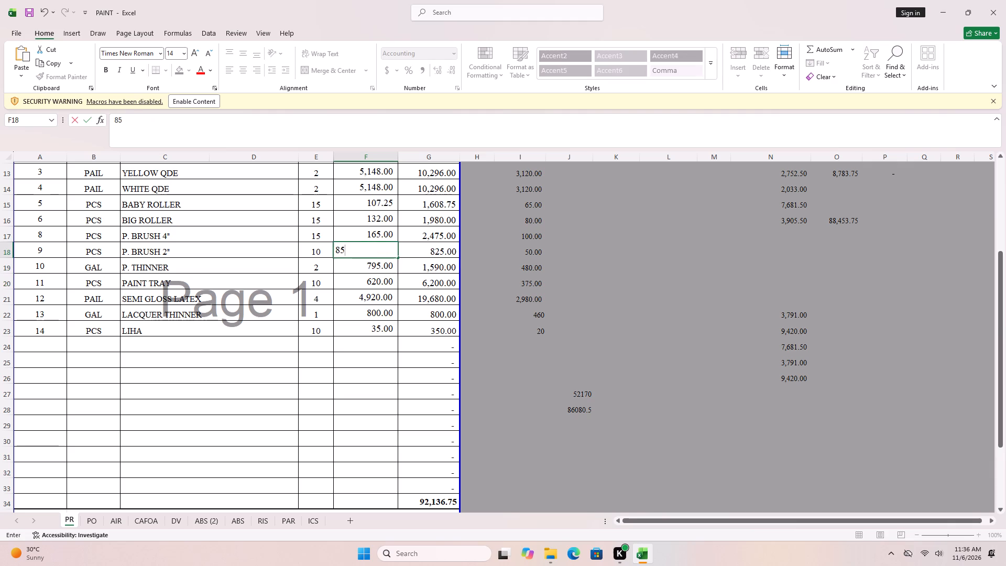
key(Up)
Overwrite the unit costs of BIG ROLLER with 135 and BABY ROLLER with 110.
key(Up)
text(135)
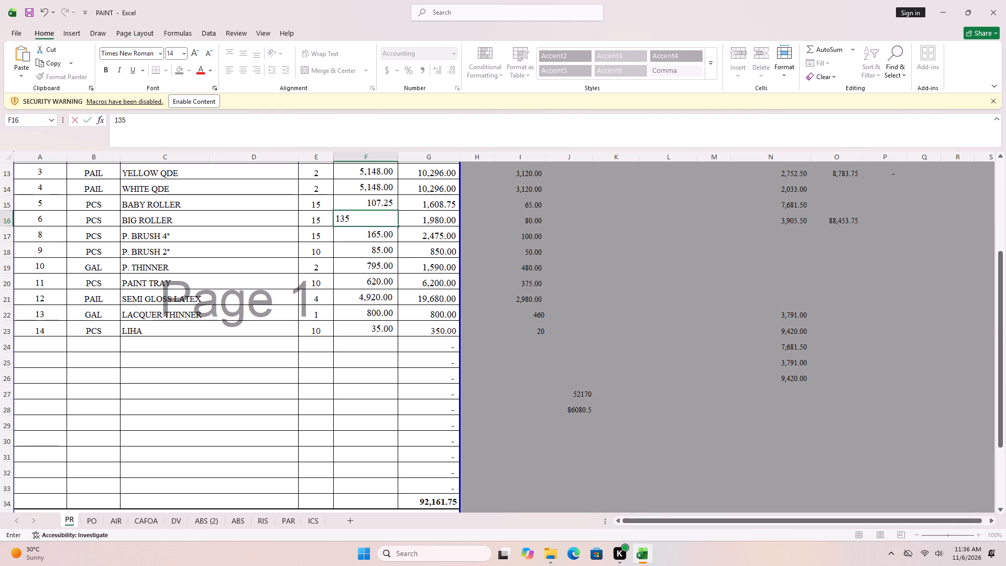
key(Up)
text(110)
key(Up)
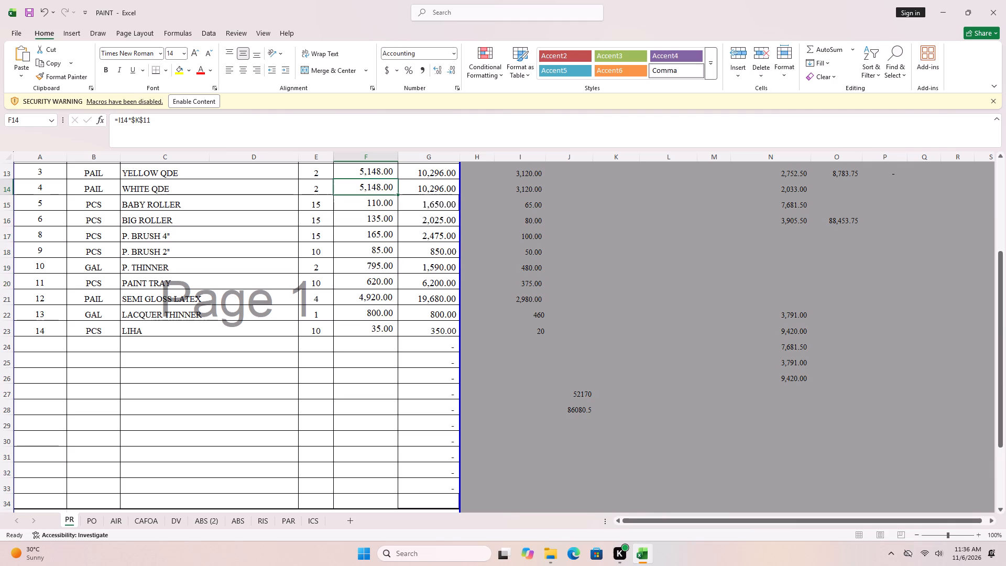
Overwrite the unit cost of WHITE QDE with 5150.
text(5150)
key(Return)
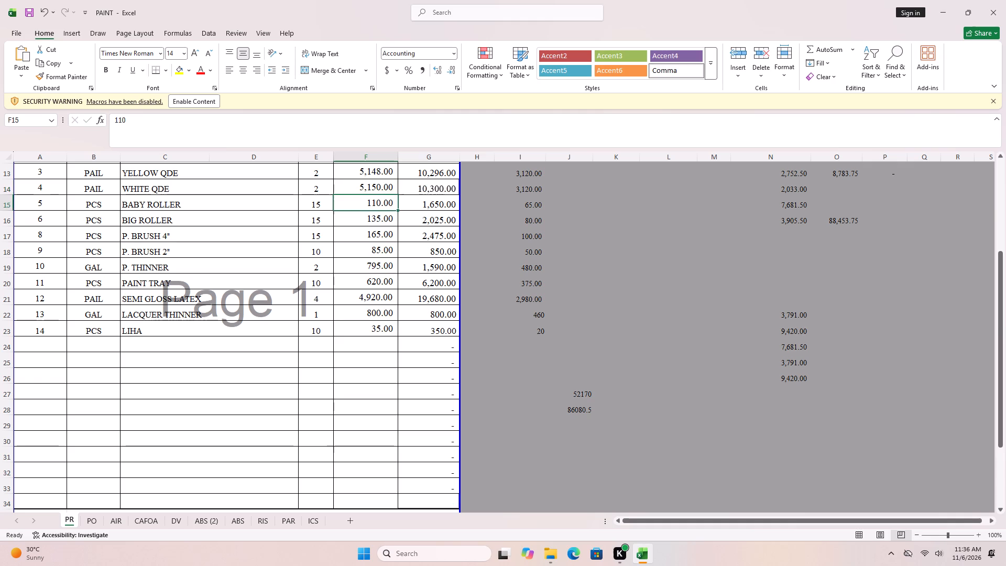
Overwrite the unit costs of RED QDE, BLUE QDE and YELLOW QDE with 5150 each.
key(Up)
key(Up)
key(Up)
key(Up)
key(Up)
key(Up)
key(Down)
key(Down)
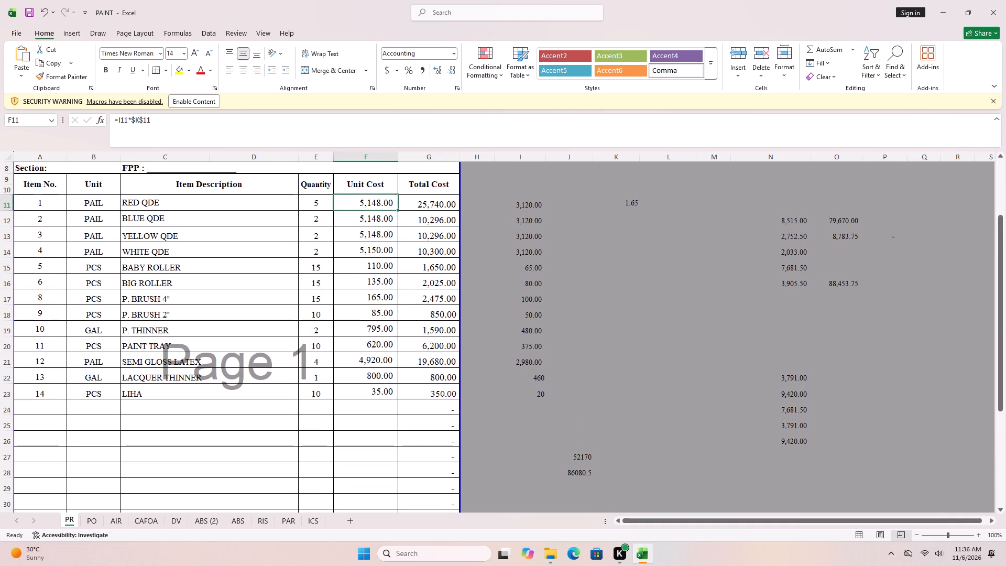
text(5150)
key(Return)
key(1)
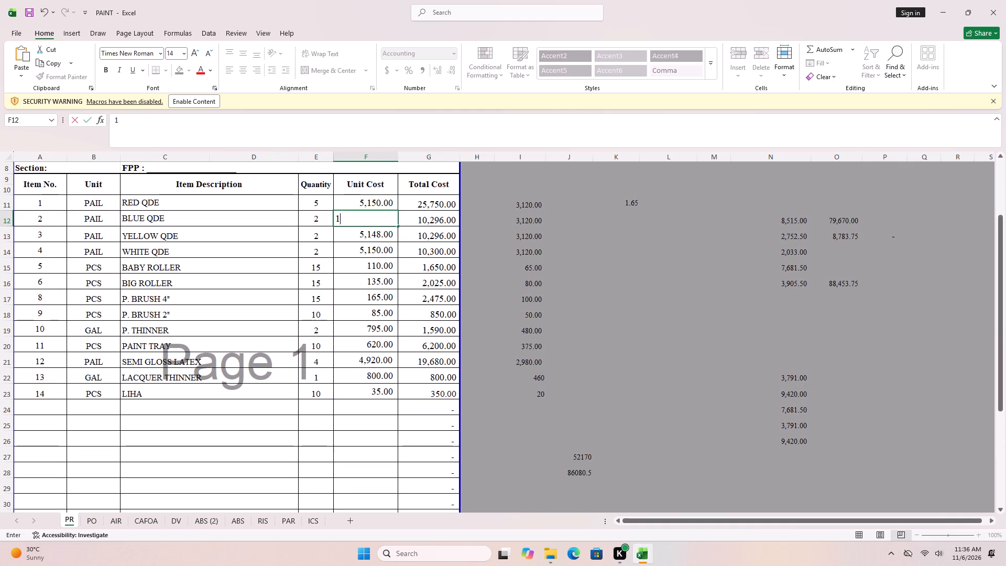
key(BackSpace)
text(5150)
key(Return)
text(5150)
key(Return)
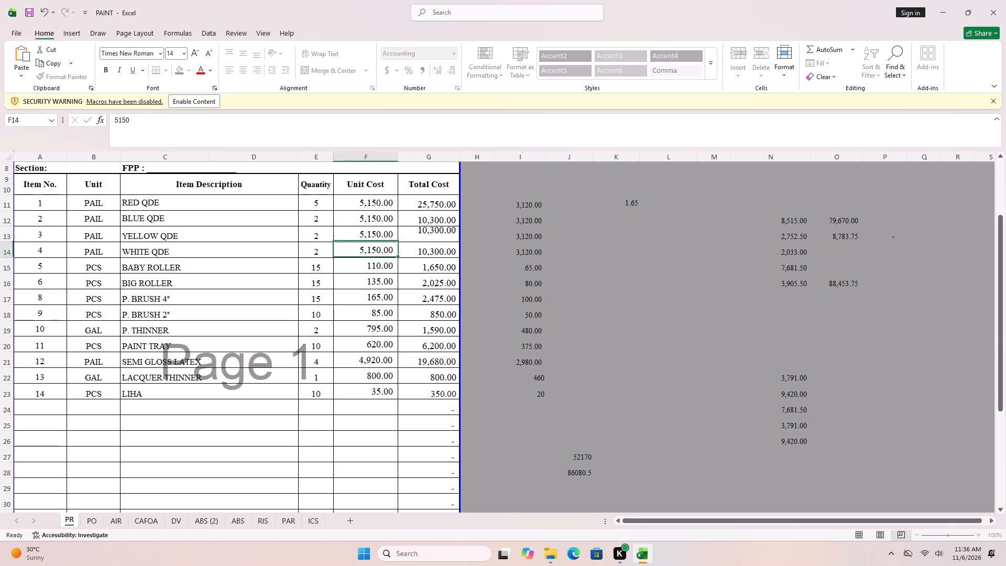
Re-enter 5150 as the unit cost of WHITE QDE.
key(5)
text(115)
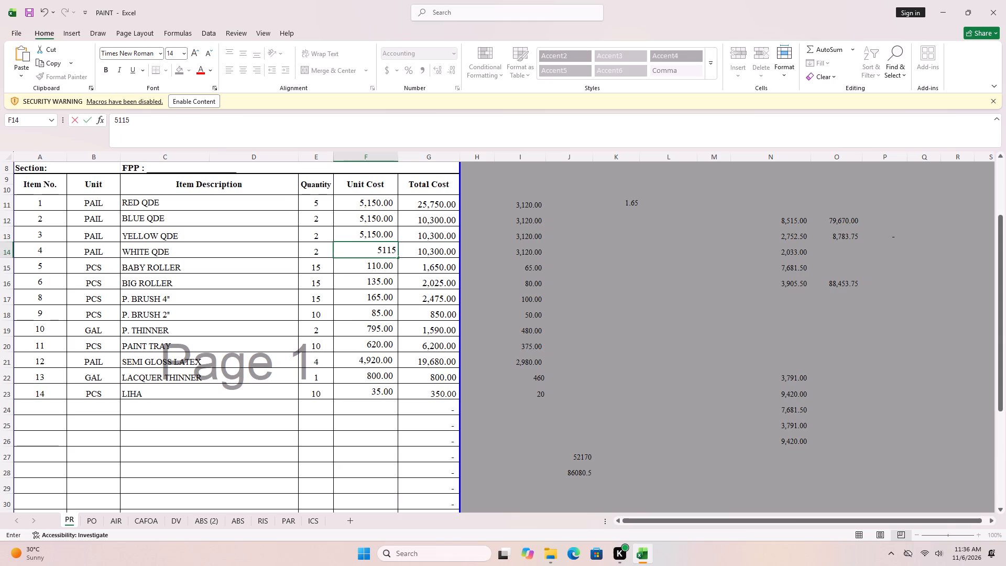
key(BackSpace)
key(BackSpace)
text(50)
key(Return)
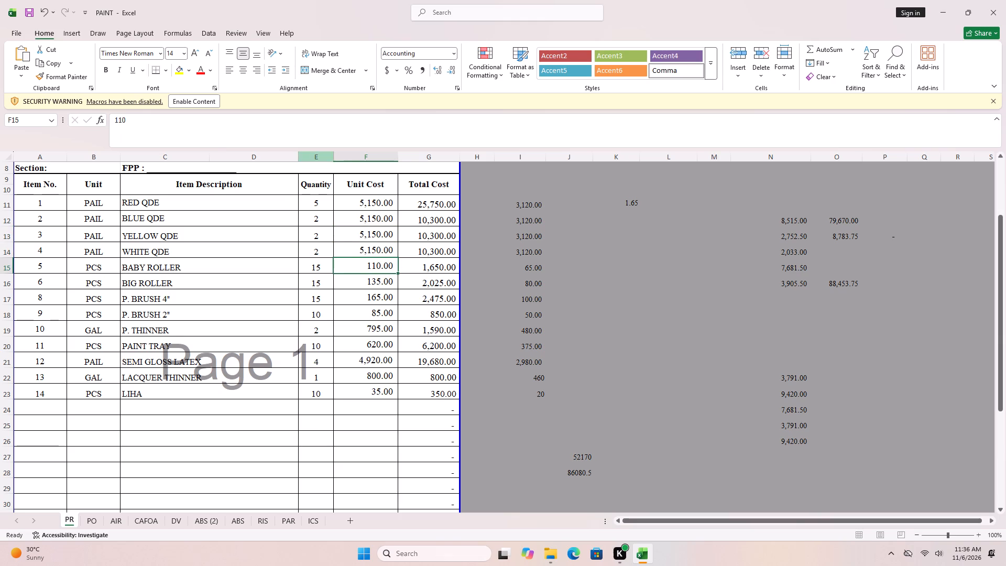
Raise the number of copies and print the completed purchase request sheet.
scroll(427, 301, down, 5)
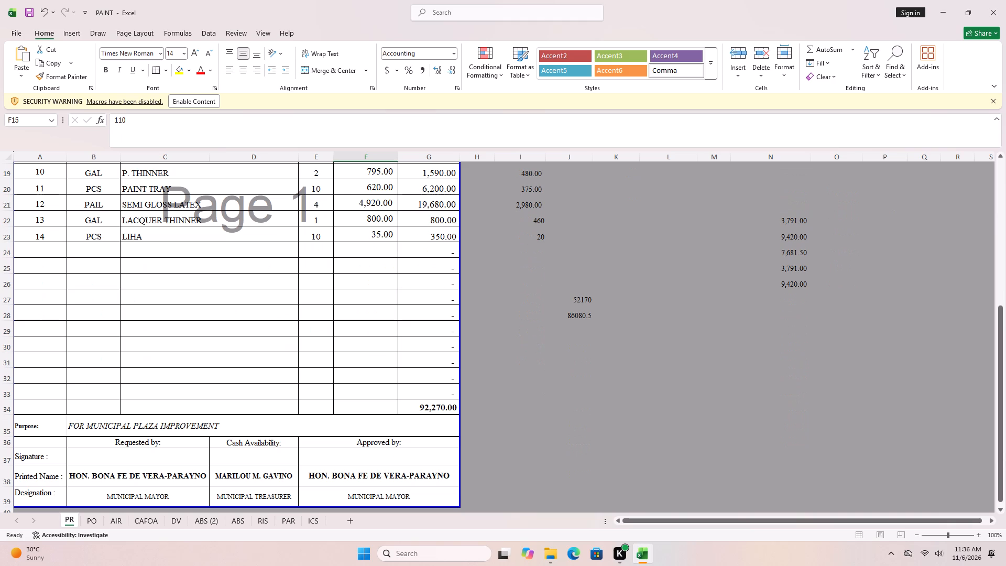
key(ctrl+p)
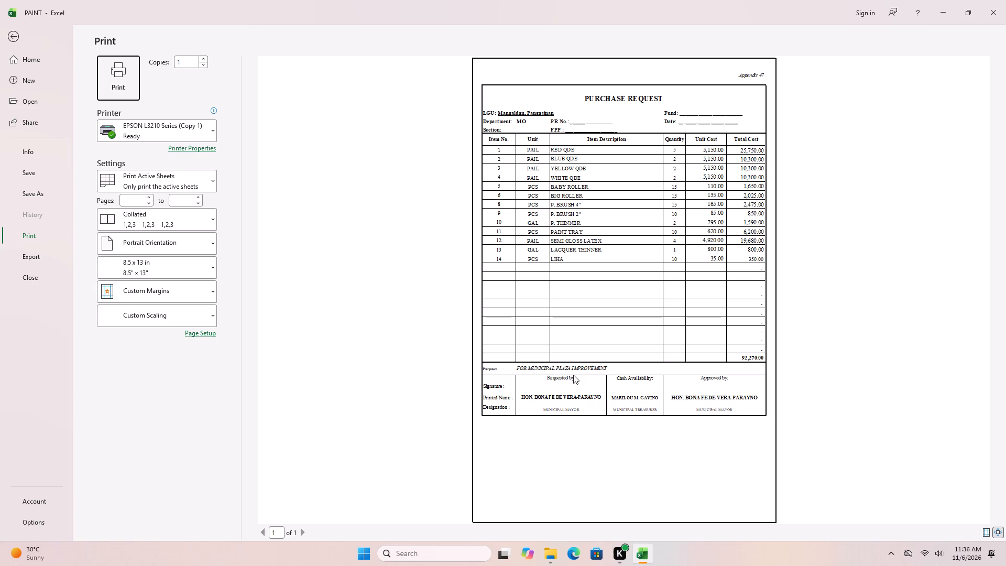
click(206, 60)
click(119, 92)
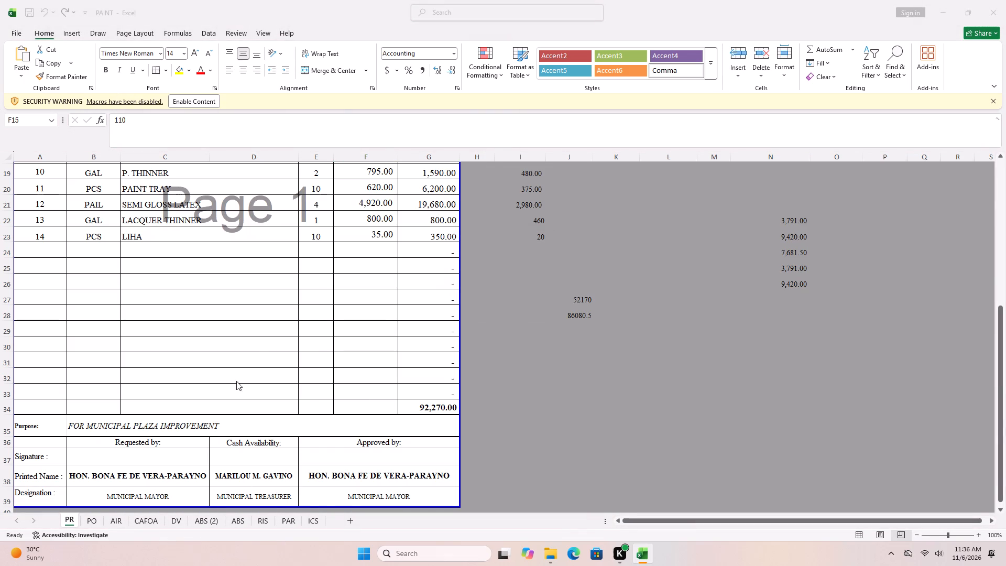
Create a copy of the PR sheet in the same workbook, placed before the original.
scroll(589, 379, up, 5)
scroll(548, 386, up, 3)
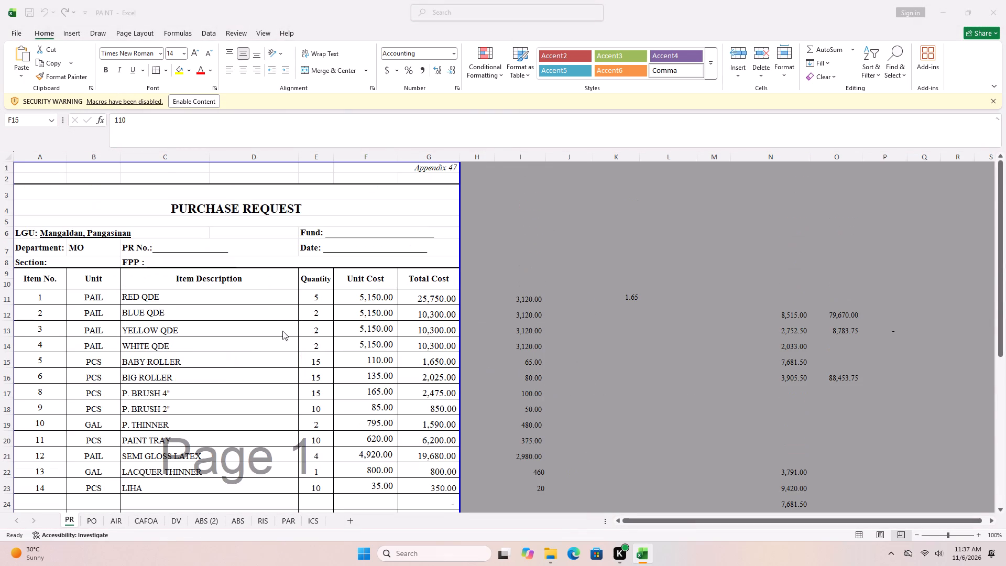
scroll(164, 297, down, 2)
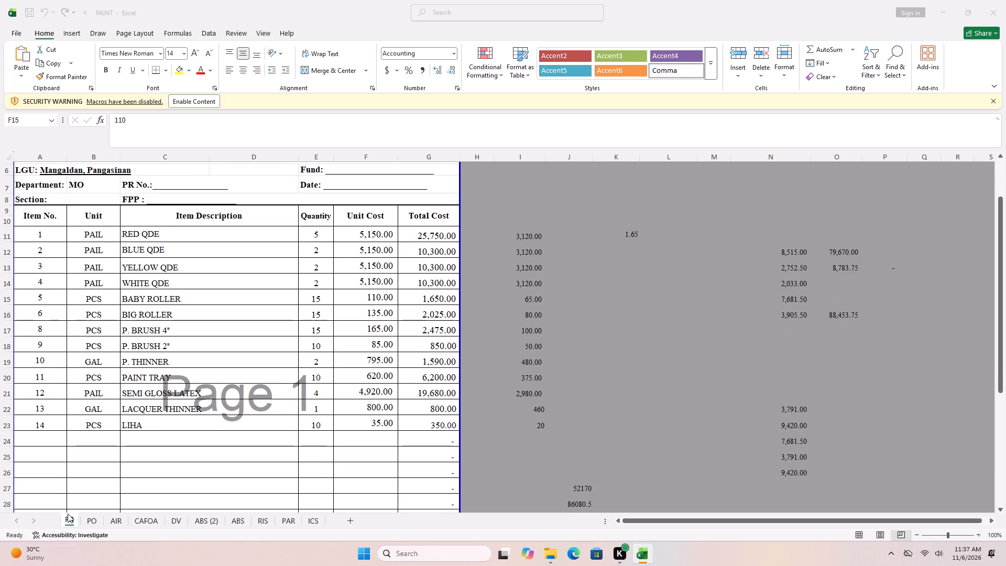
right_click(69, 520)
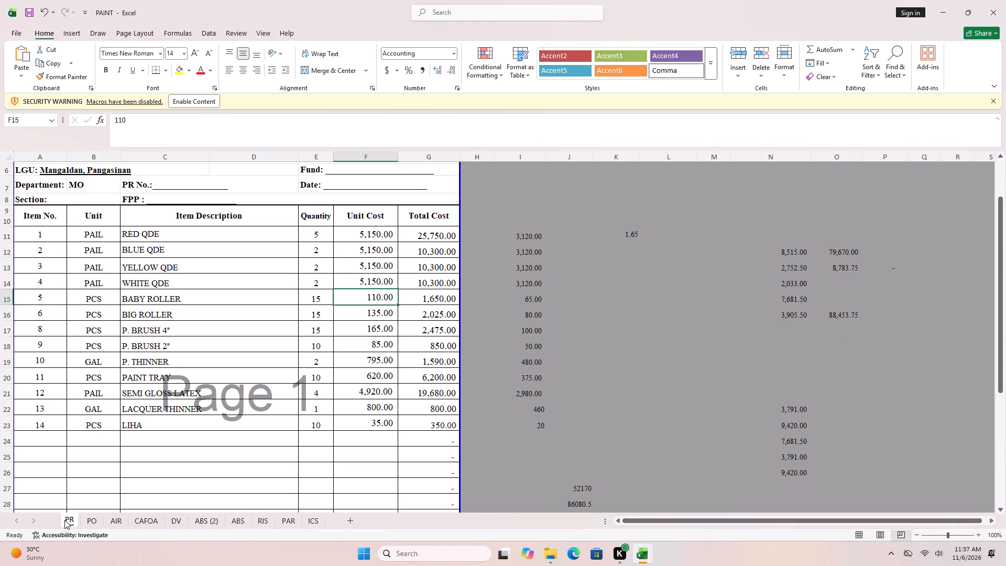
right_click(69, 519)
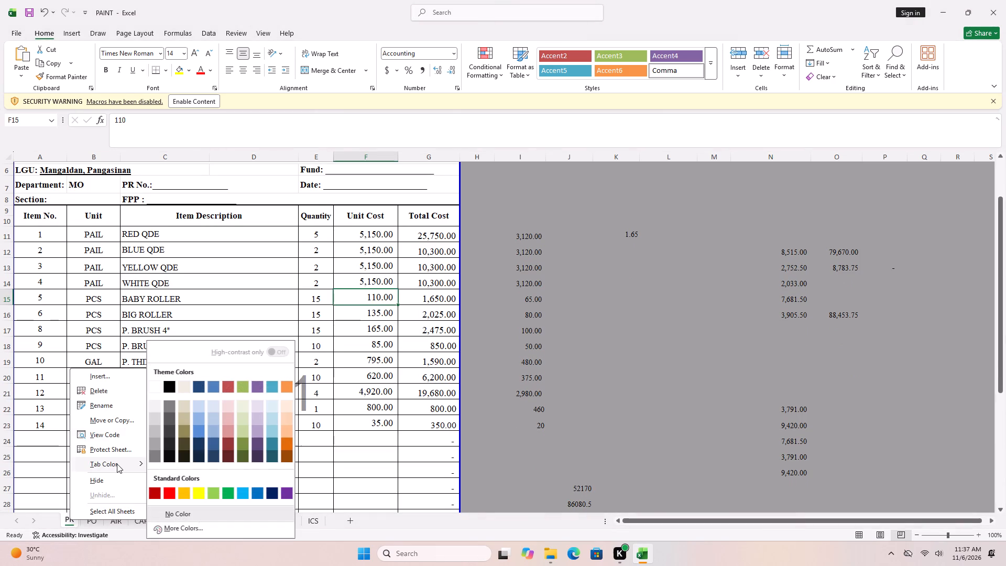
click(117, 415)
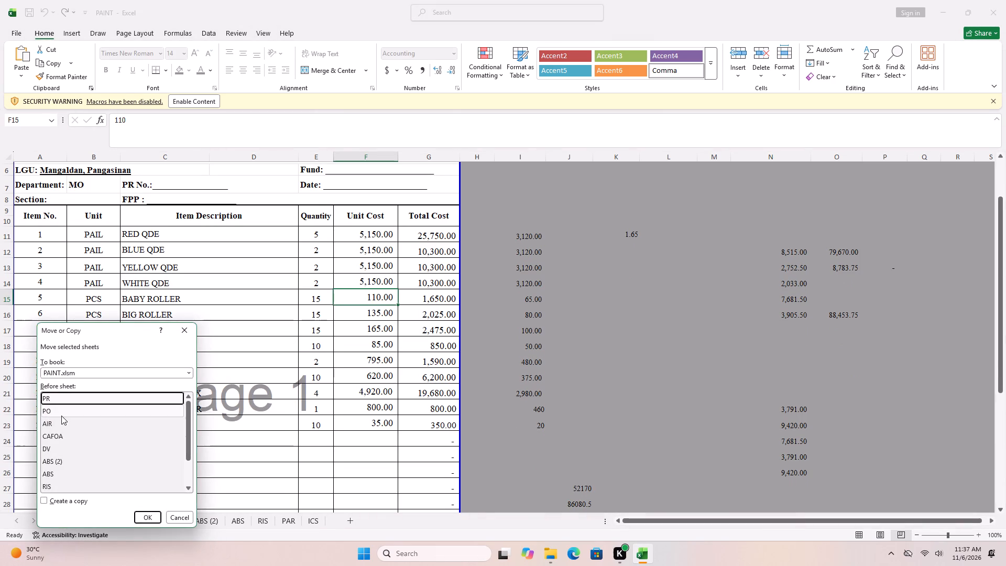
click(43, 497)
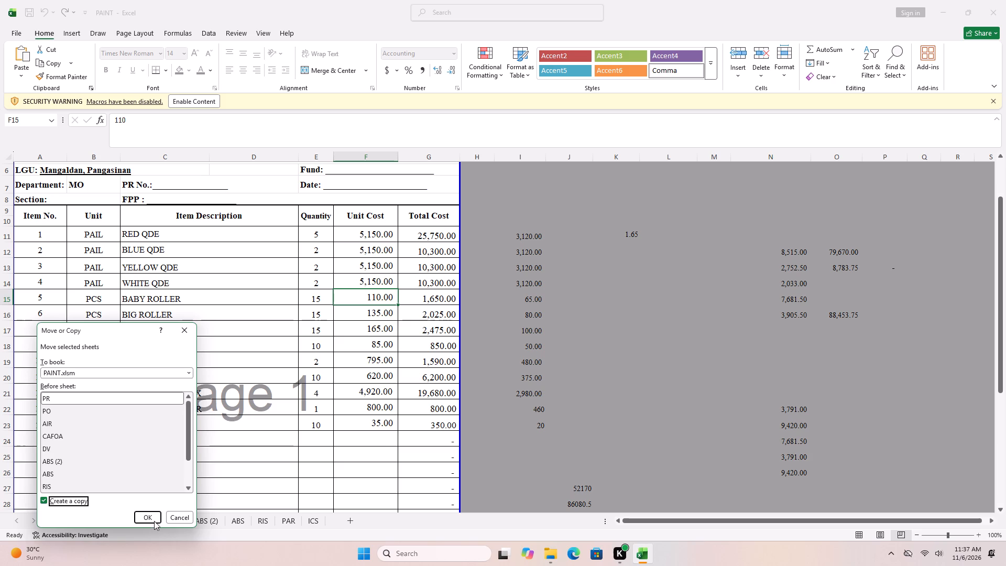
click(151, 515)
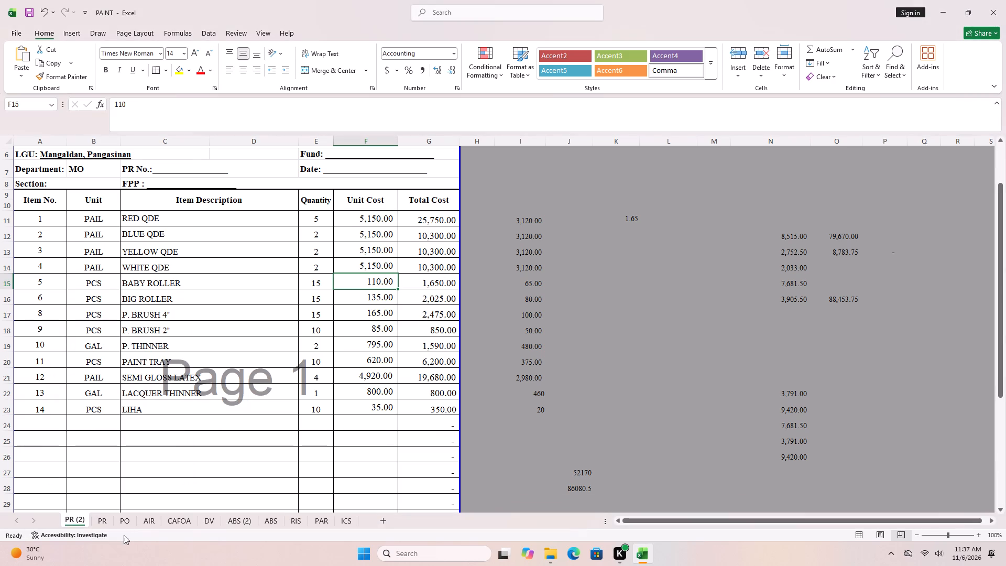
Rename the original PR sheet as PR PAINT.
click(103, 518)
double_click(103, 518)
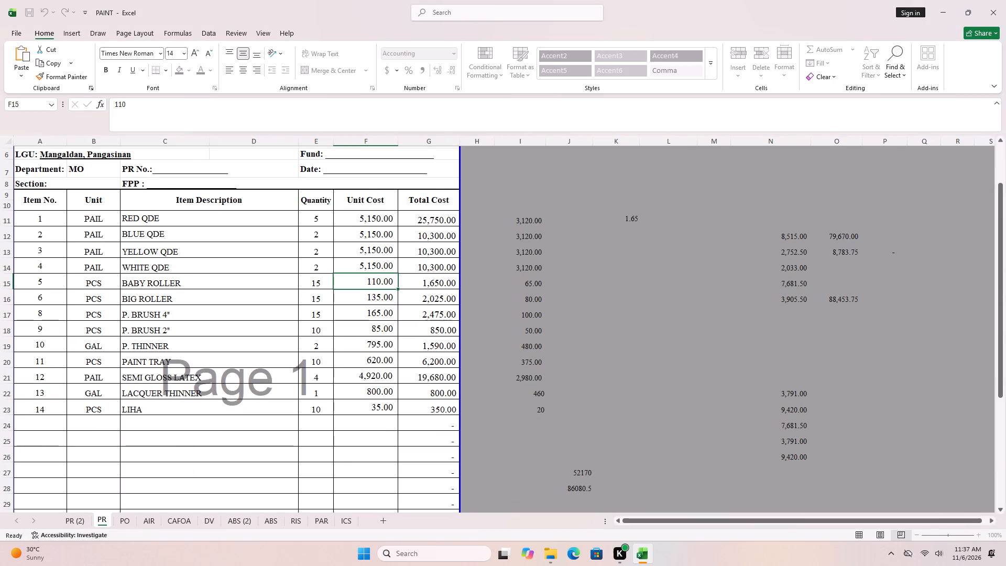
click(107, 517)
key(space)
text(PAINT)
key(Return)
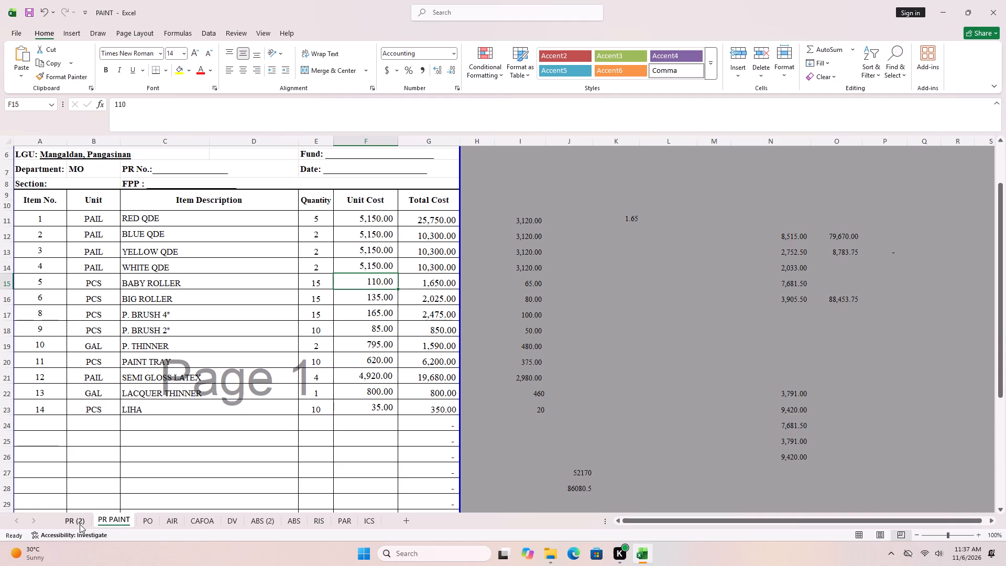
double_click(83, 521)
click(83, 521)
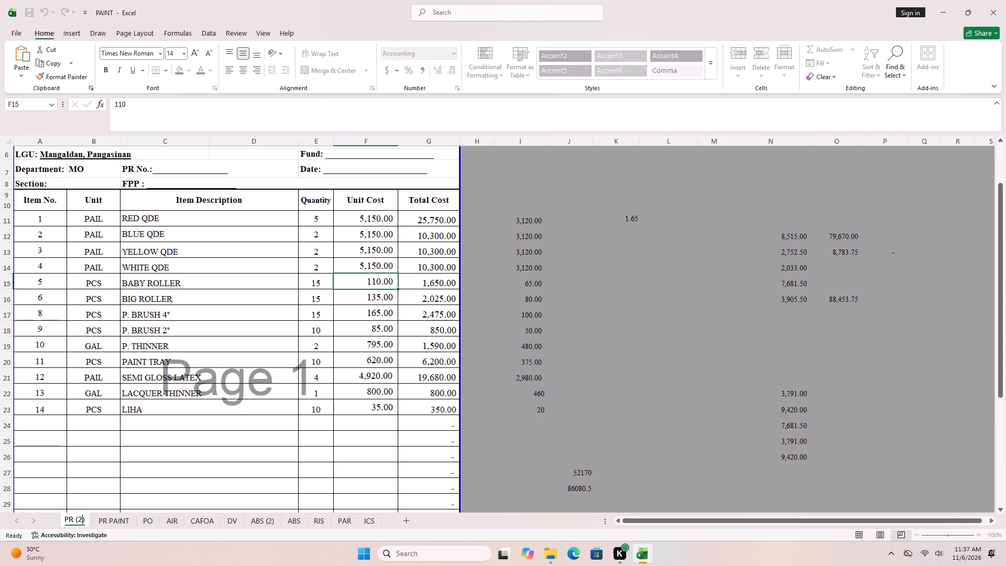
key(BackSpace)
key(BackSpace)
key(Right)
key(BackSpace)
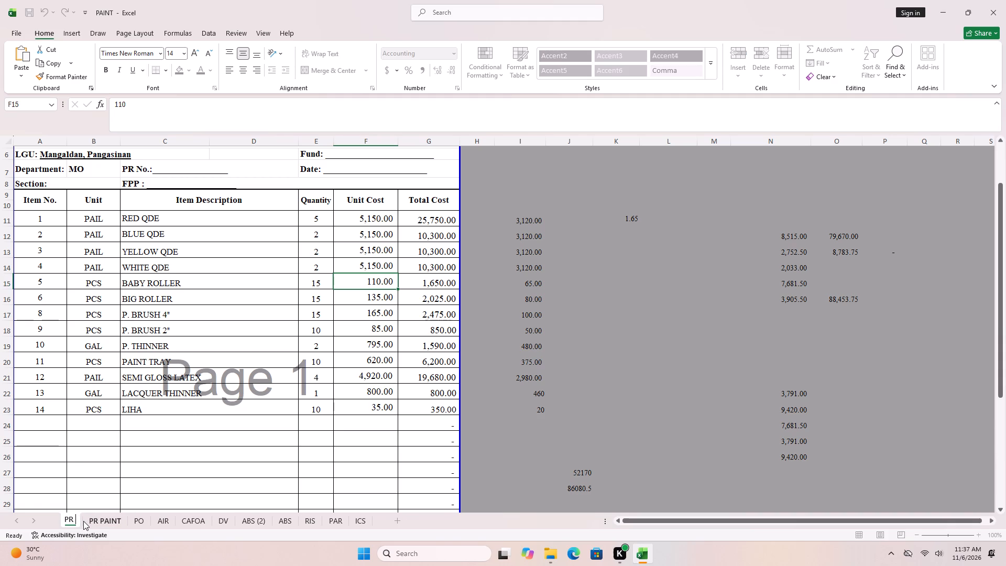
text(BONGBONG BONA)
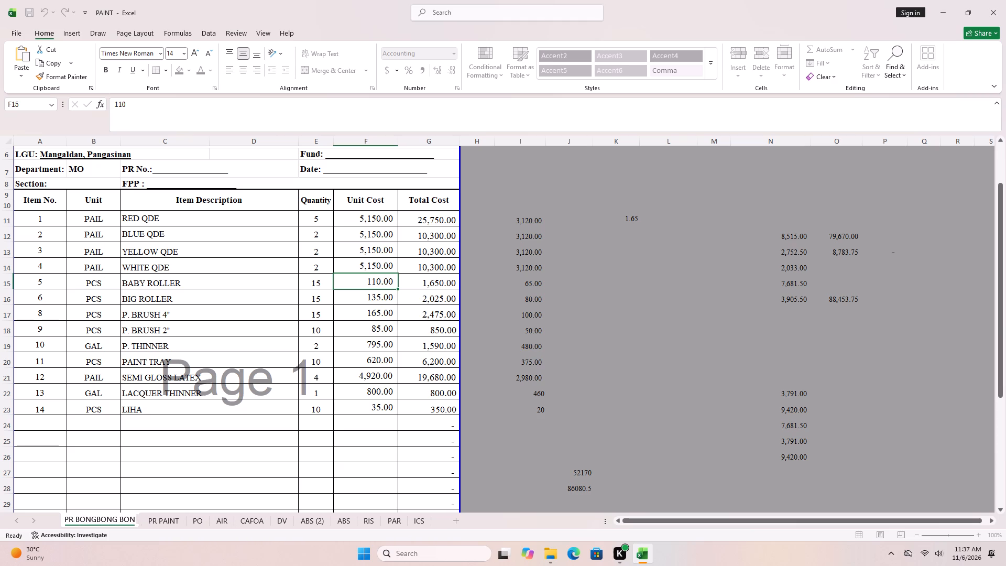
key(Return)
click(680, 329)
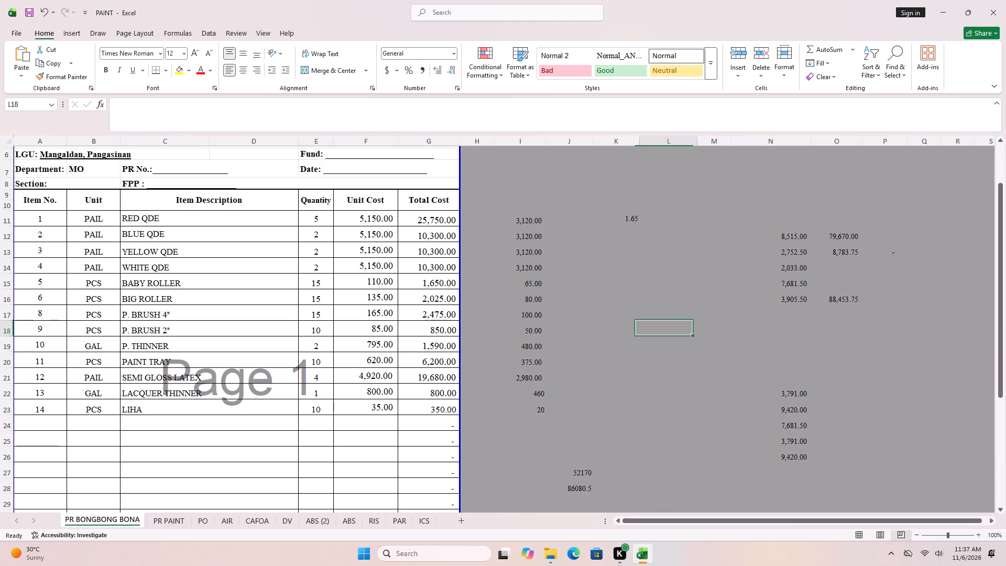
click(65, 244)
drag(47, 235, 285, 347)
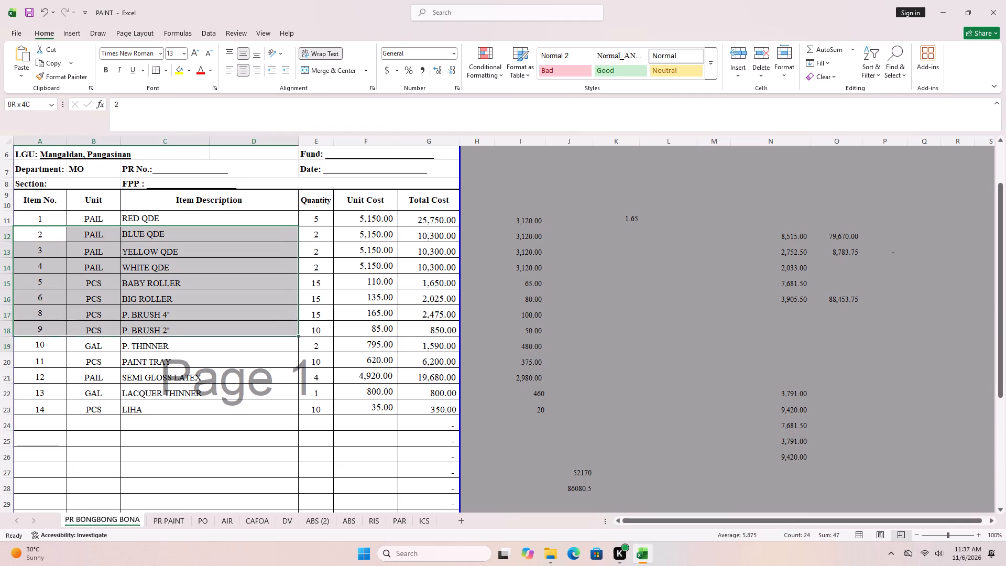
drag(285, 347, 428, 404)
right_click(158, 316)
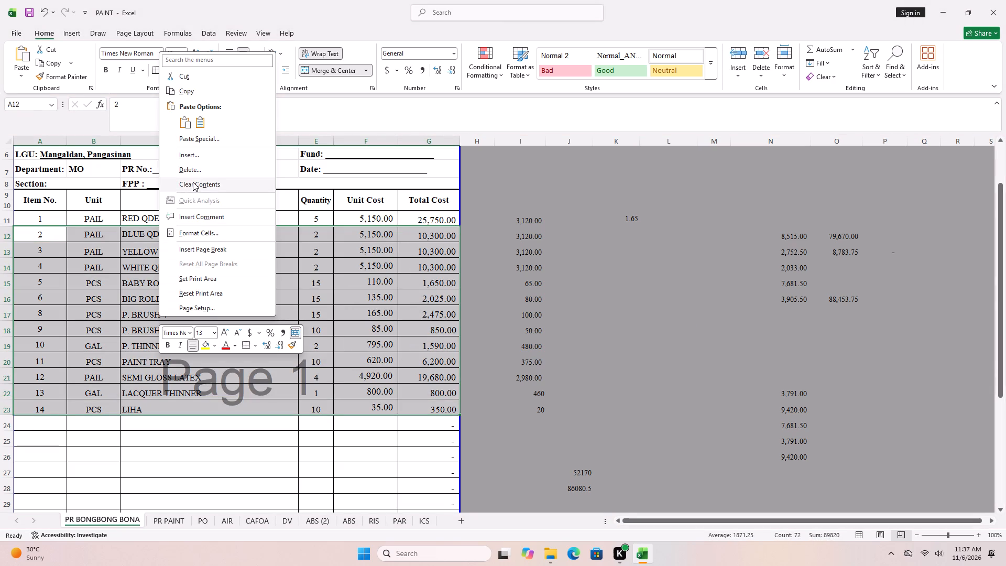
click(193, 182)
click(634, 298)
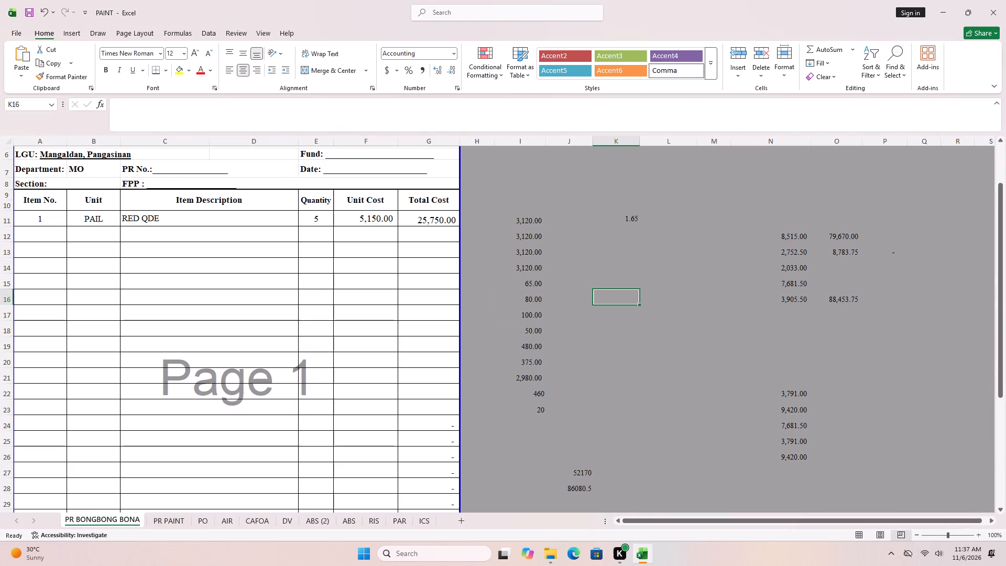
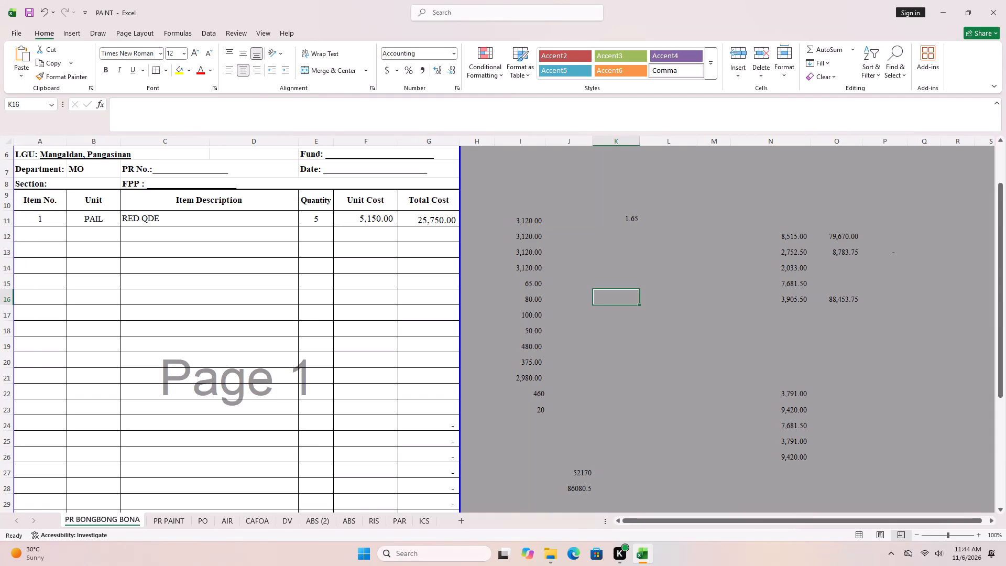
click(194, 224)
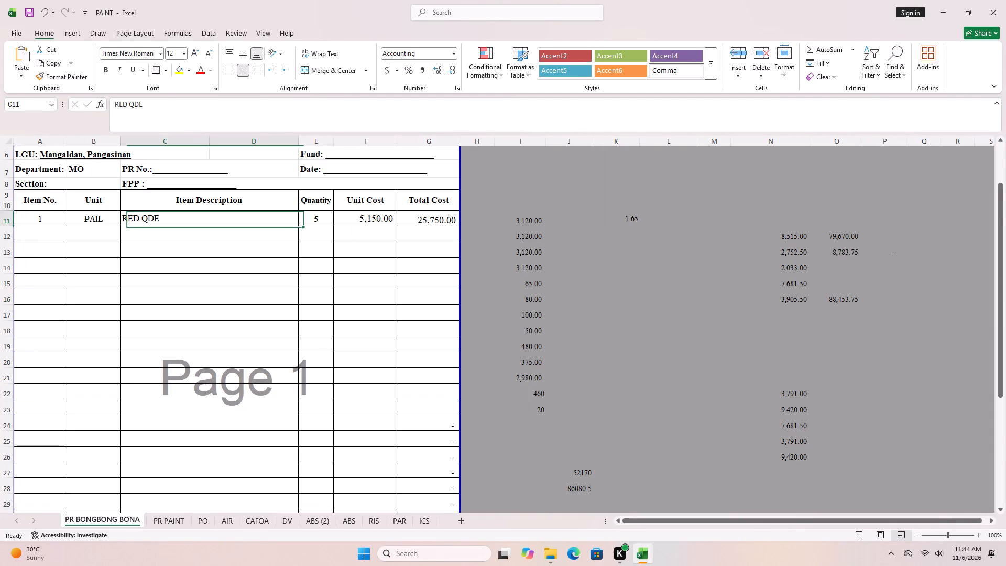
scroll(140, 293, down, 2)
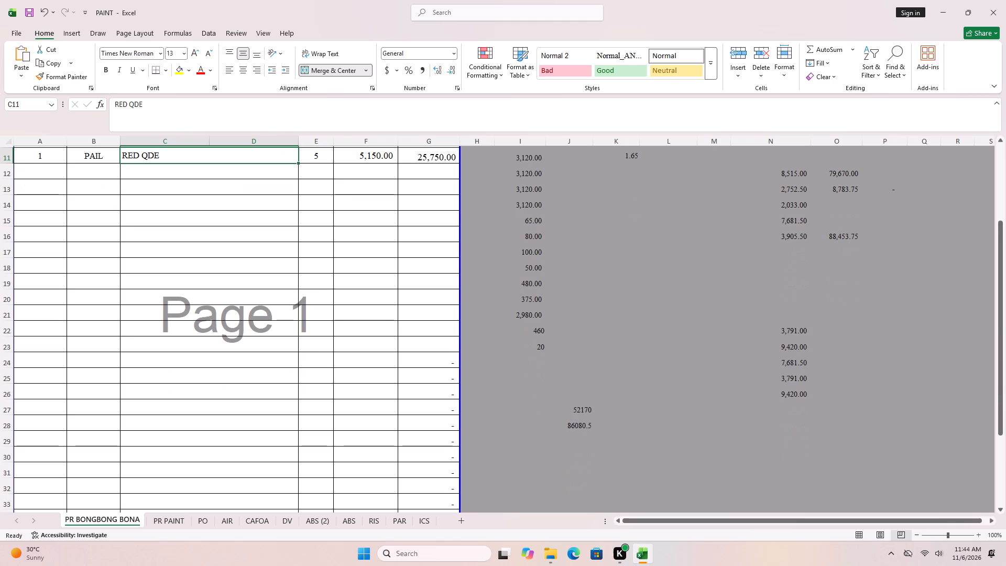
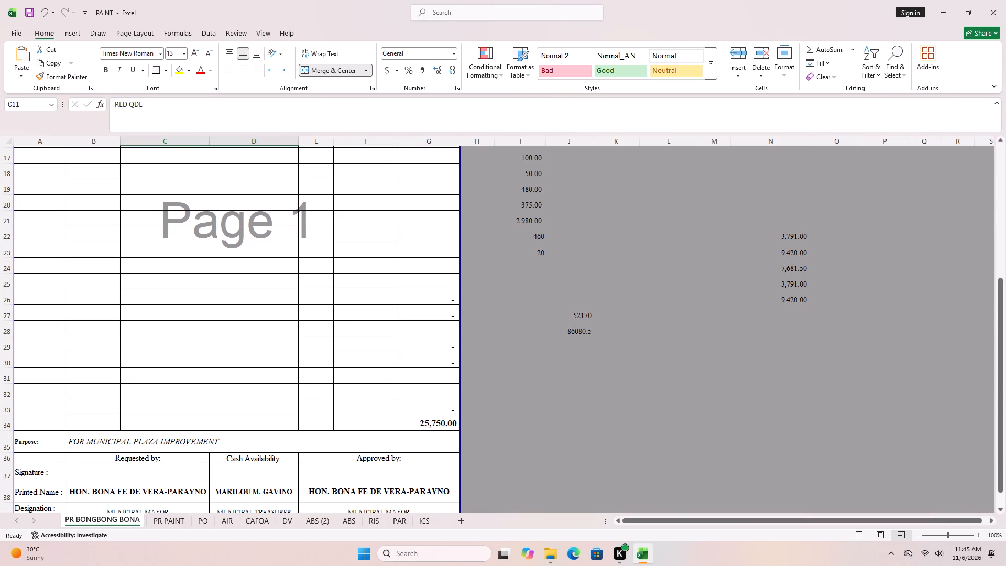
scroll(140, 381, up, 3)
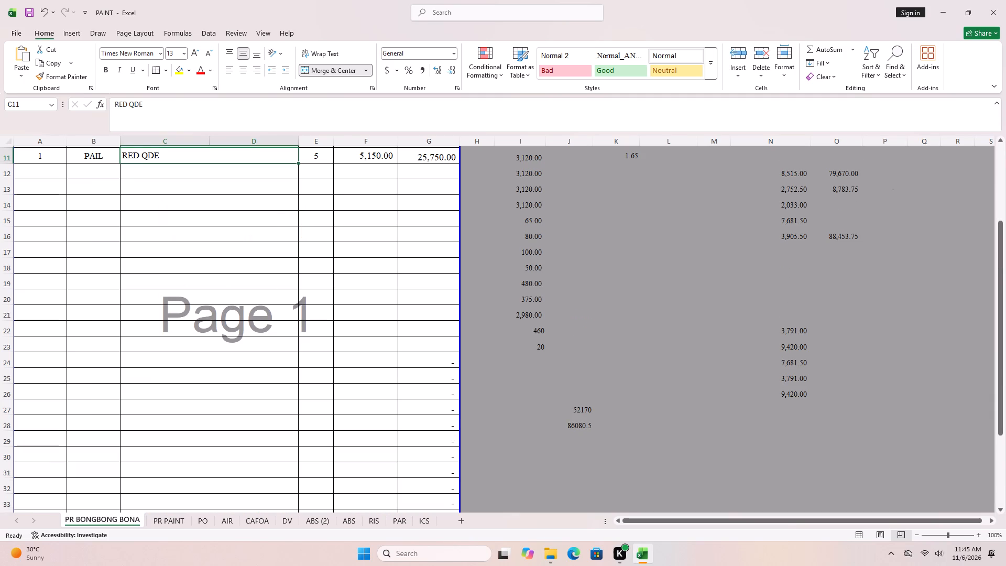
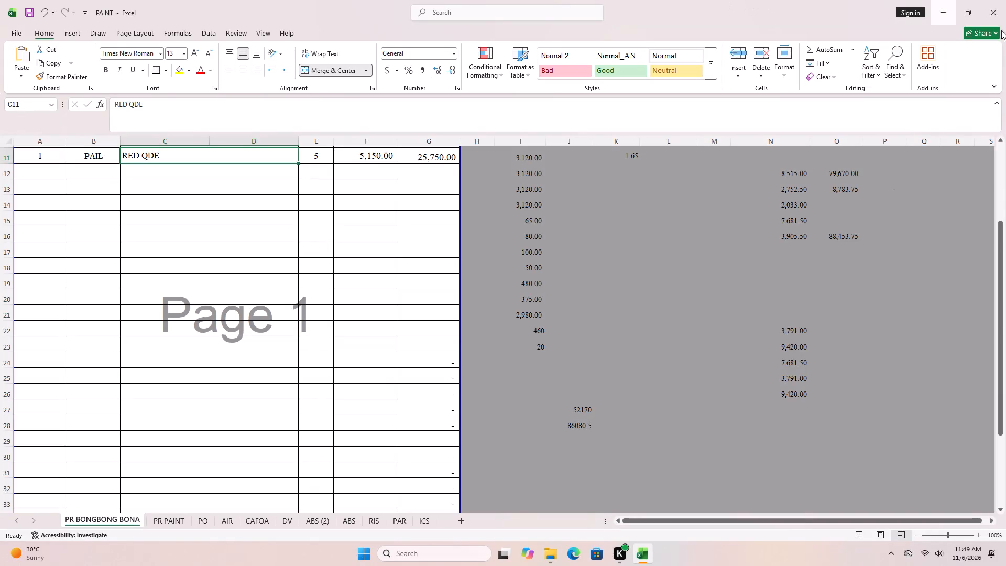
Close the PAINT workbook and save its changes.
click(1000, 10)
click(522, 301)
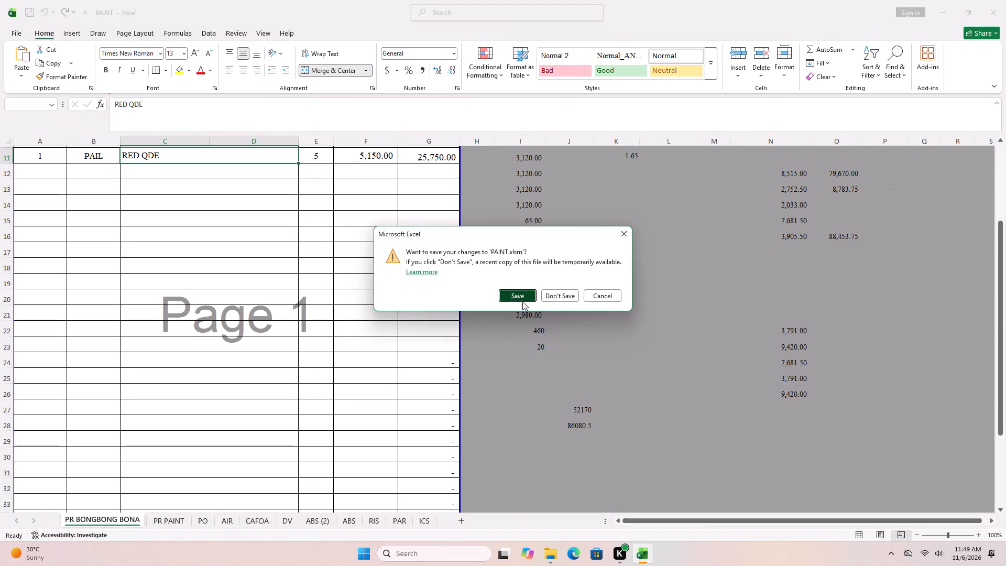